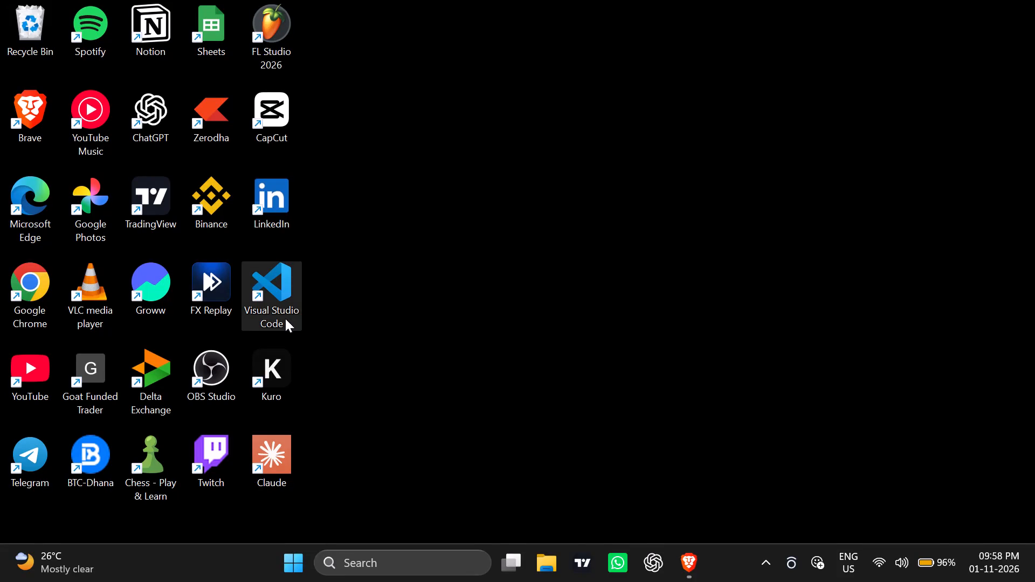
# Open Visual Studio Code and look through the main.dart code of the vaya project.
pyautogui.doubleClick(266, 282)
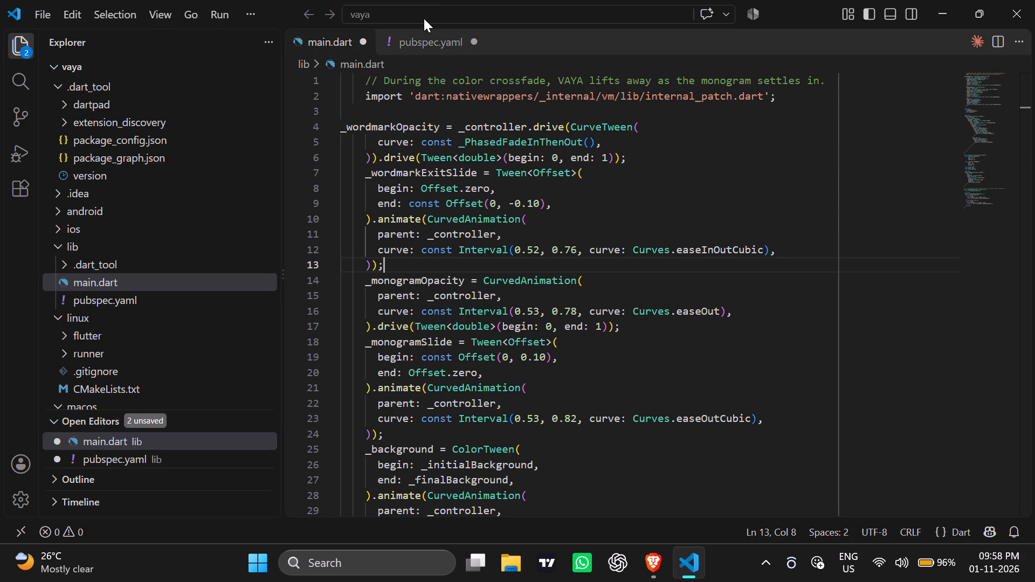
pyautogui.scroll(-2, 498, 248)
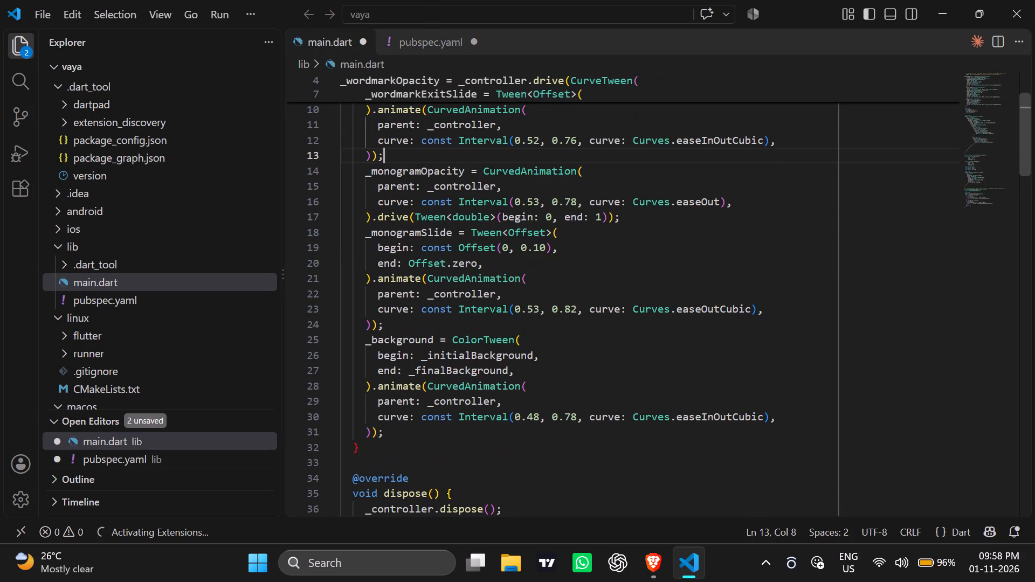
pyautogui.scroll(-20, 498, 248)
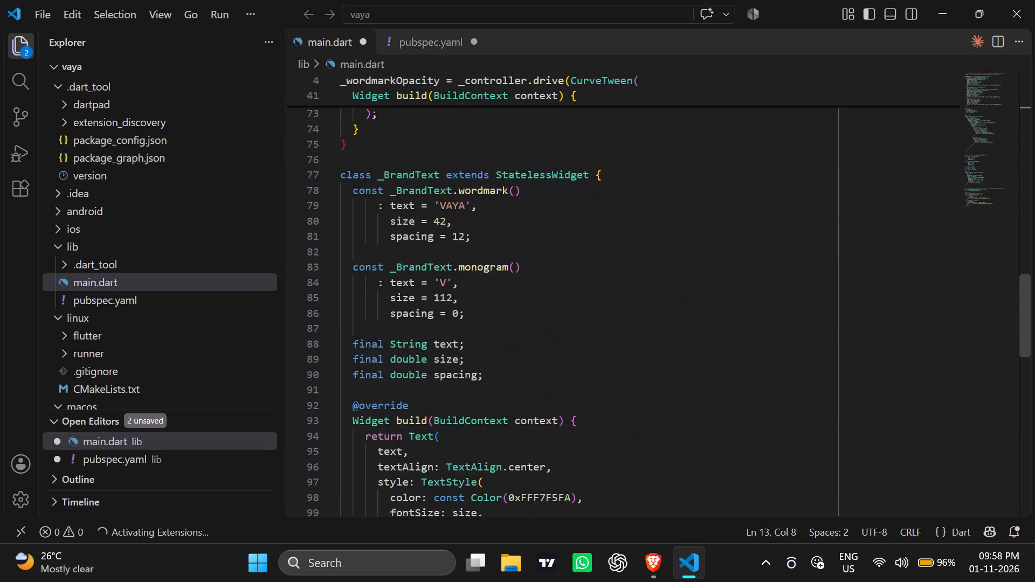
pyautogui.scroll(-9, 498, 248)
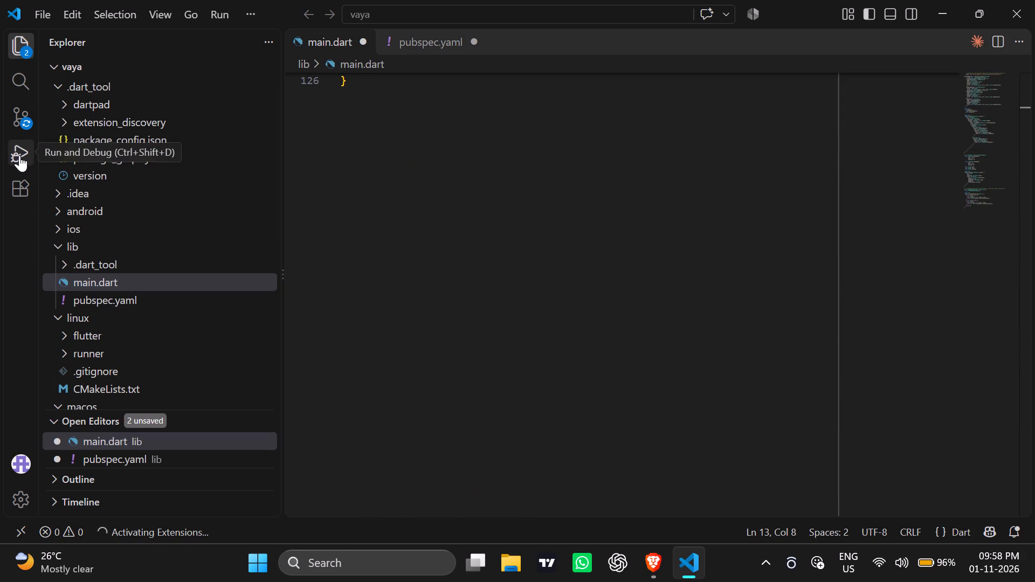
# Start a Run and Debug session for the vaya project.
pyautogui.click(19, 155)
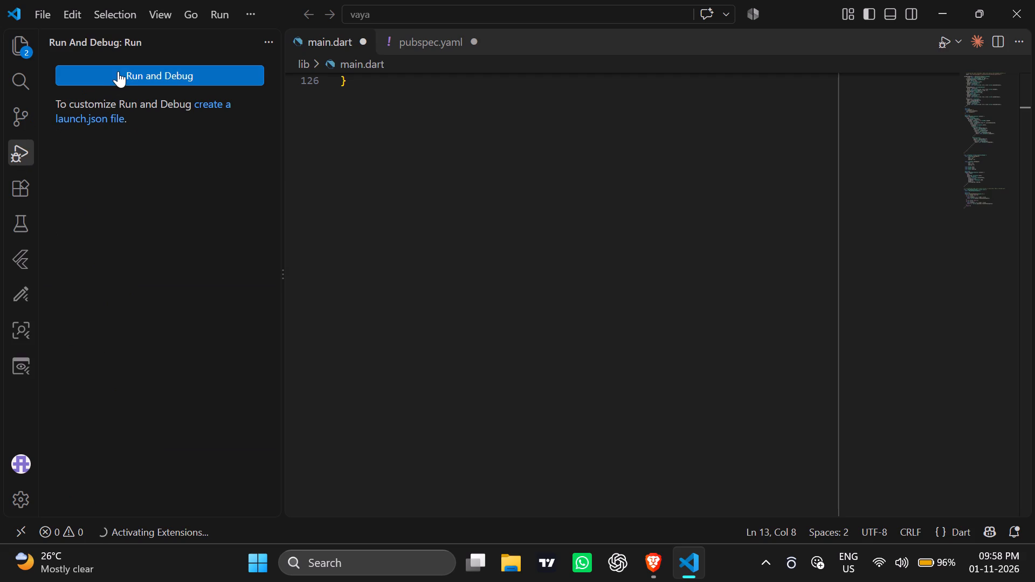
pyautogui.click(126, 79)
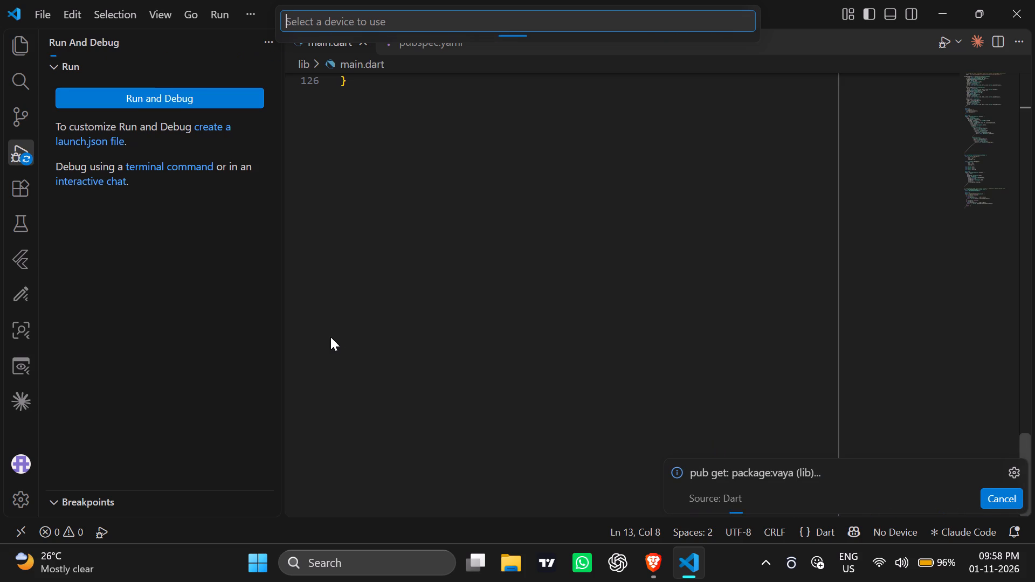
# Search the extension marketplace for codex, and minimise the editor window.
pyautogui.click(21, 181)
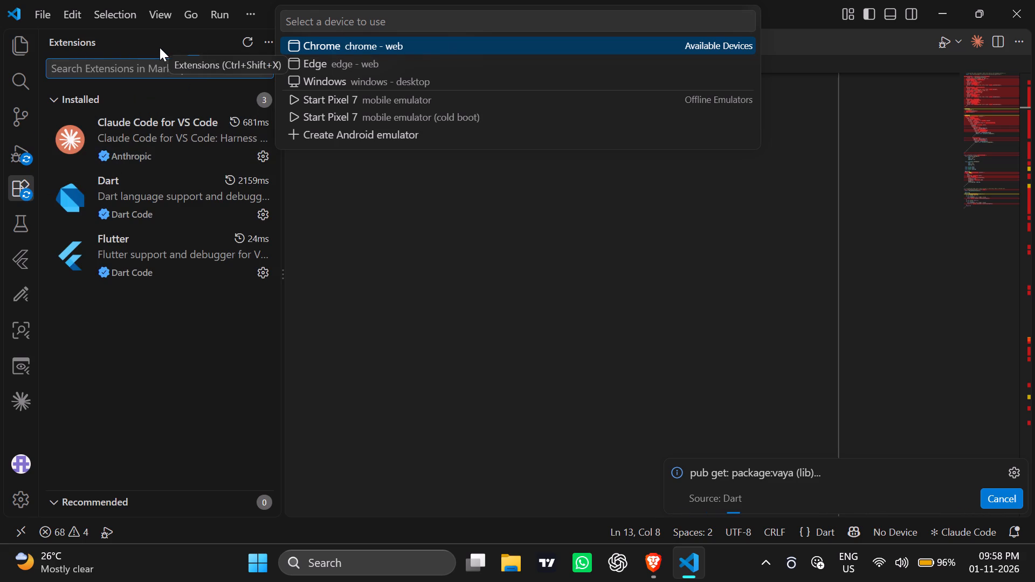
pyautogui.write('codex')
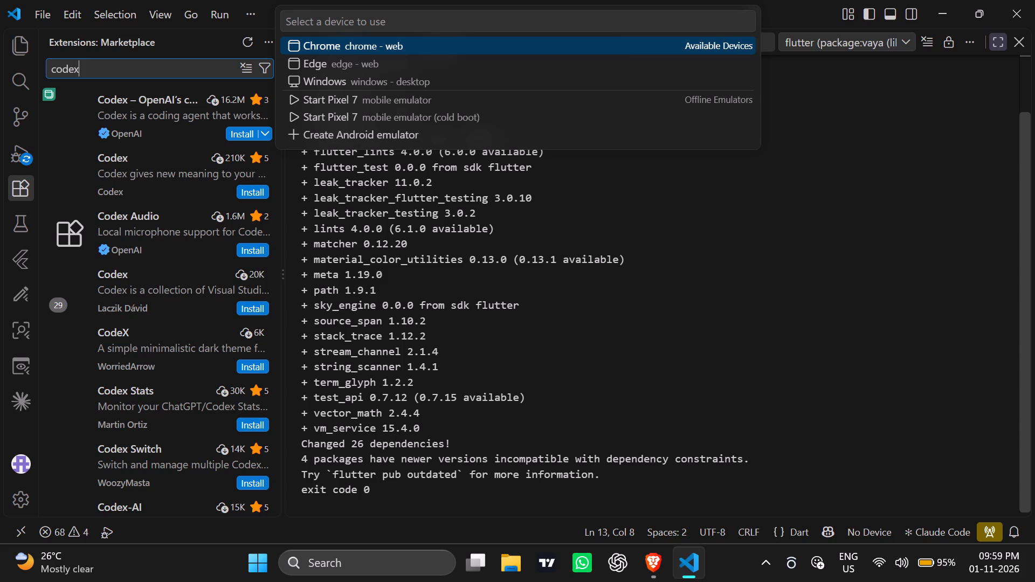
pyautogui.click(778, 25)
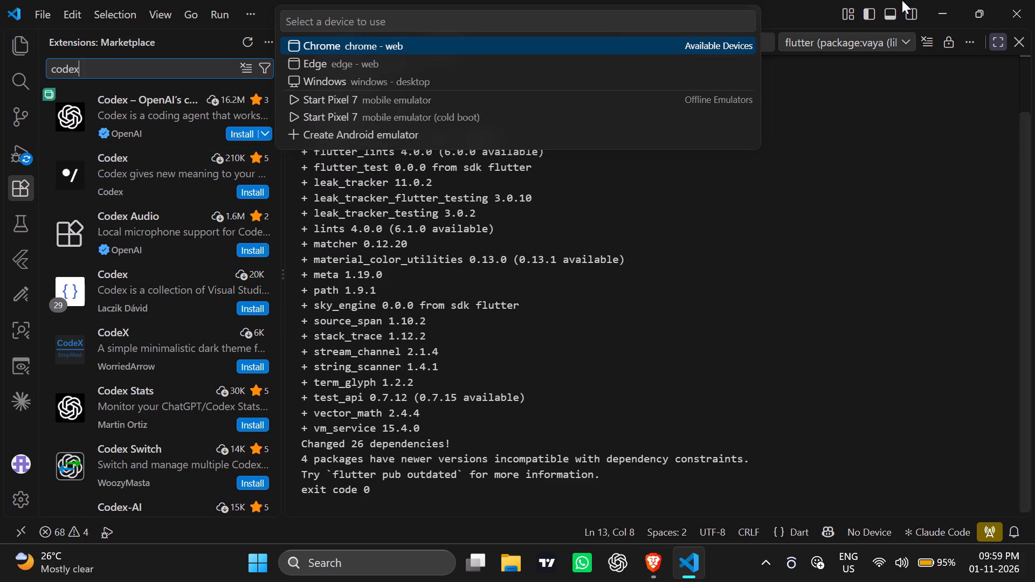
pyautogui.click(947, 0)
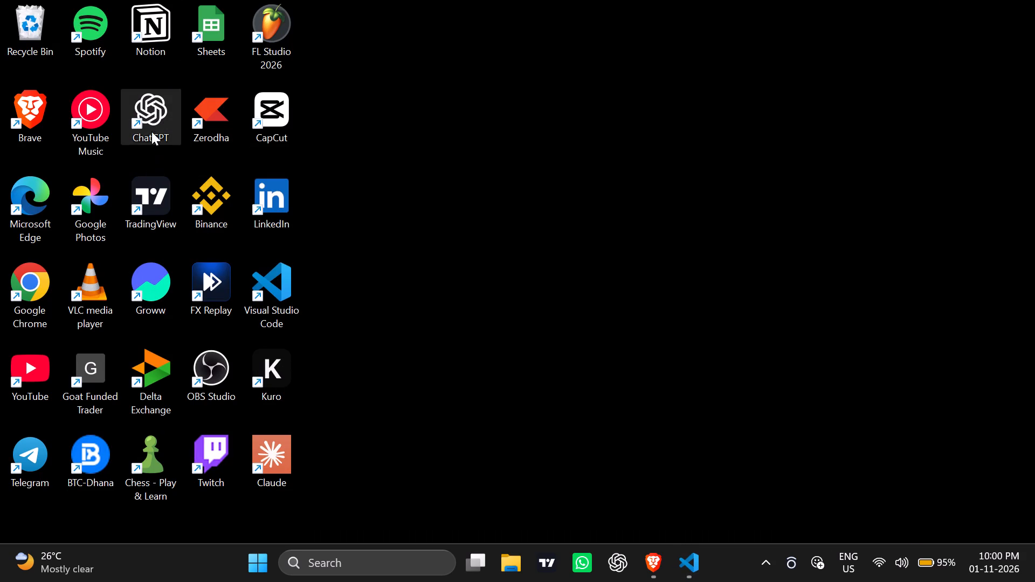
# Open TradingView from the desktop in a maximised window.
pyautogui.doubleClick(154, 197)
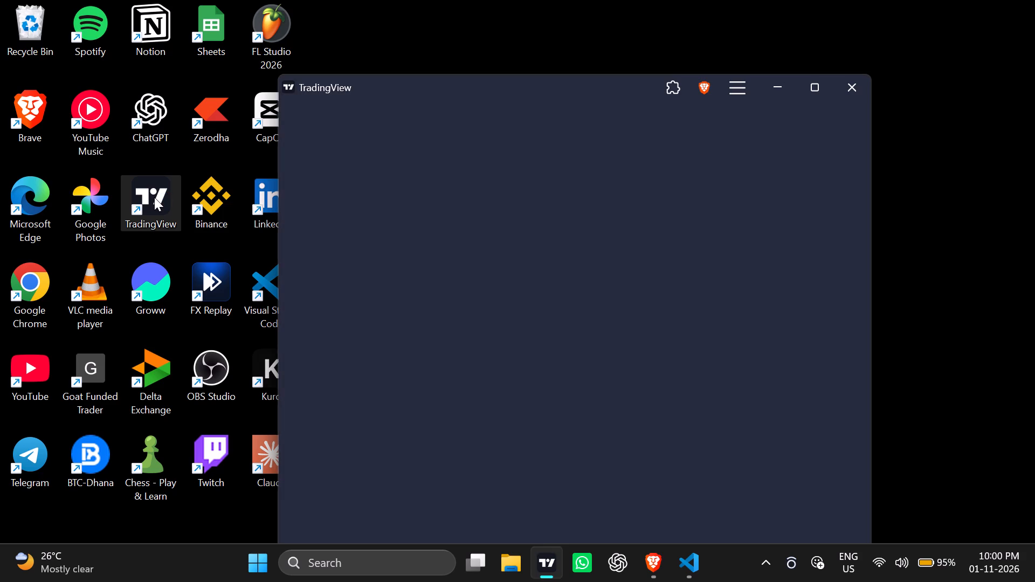
pyautogui.click(824, 85)
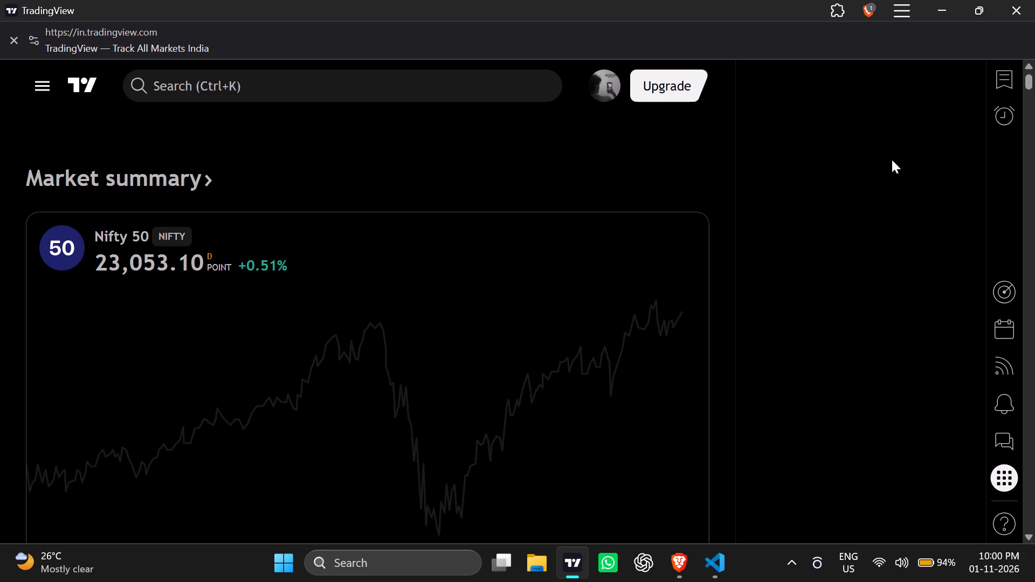
pyautogui.click(1006, 71)
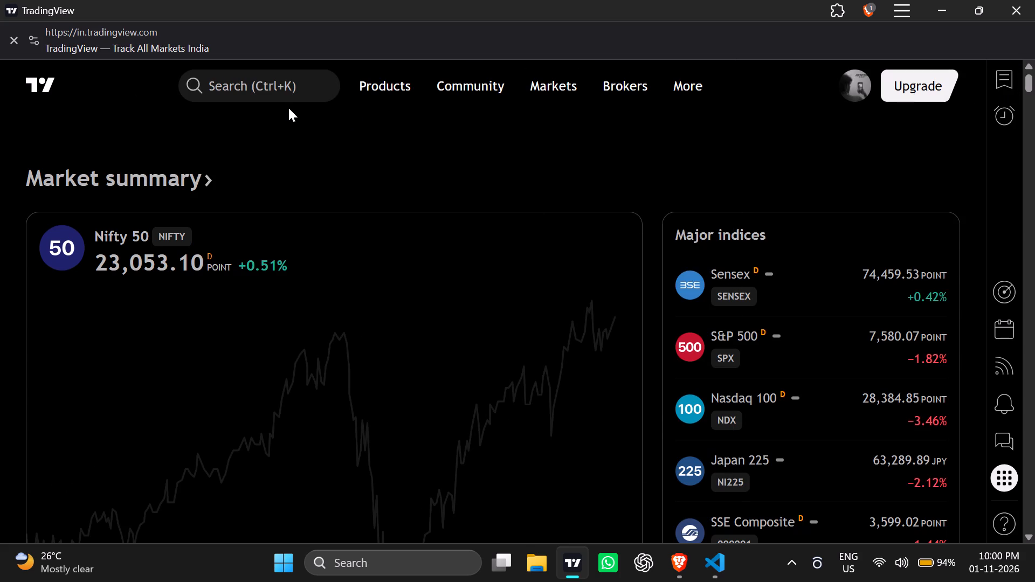
# Search the symbols for nifty and launch the chart of the Nifty 50 Index.
pyautogui.click(288, 93)
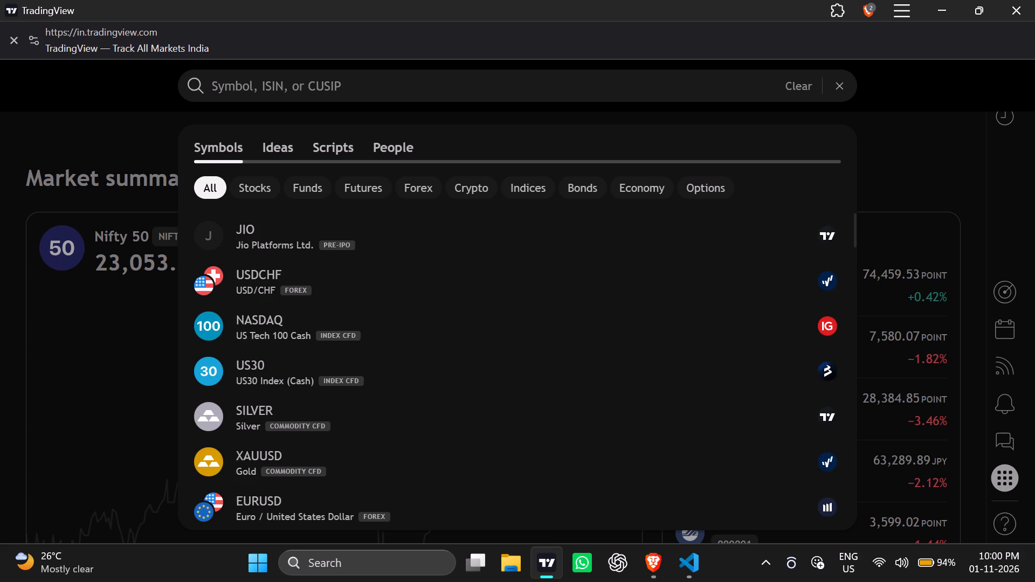
pyautogui.write('nifty')
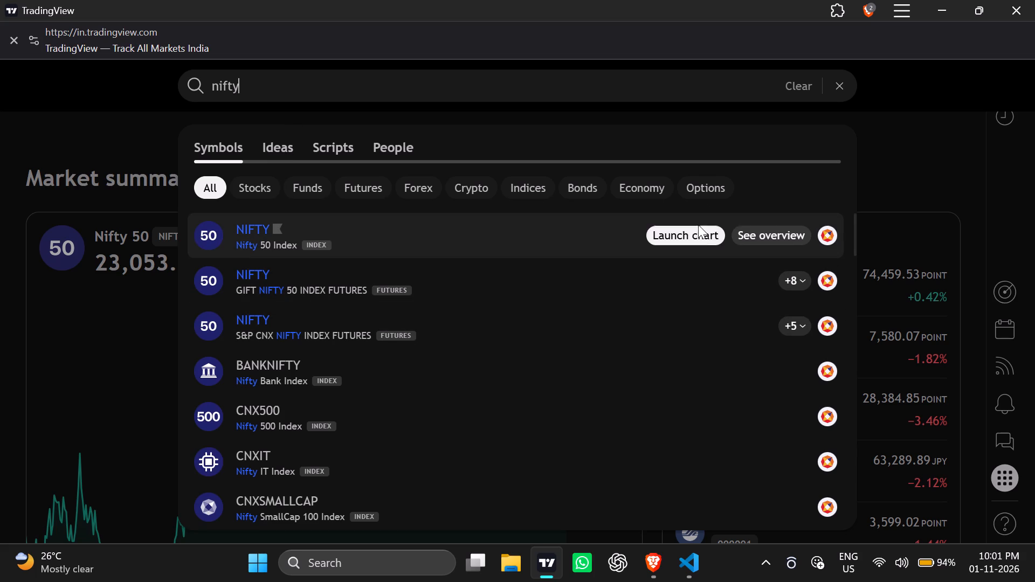
pyautogui.click(697, 232)
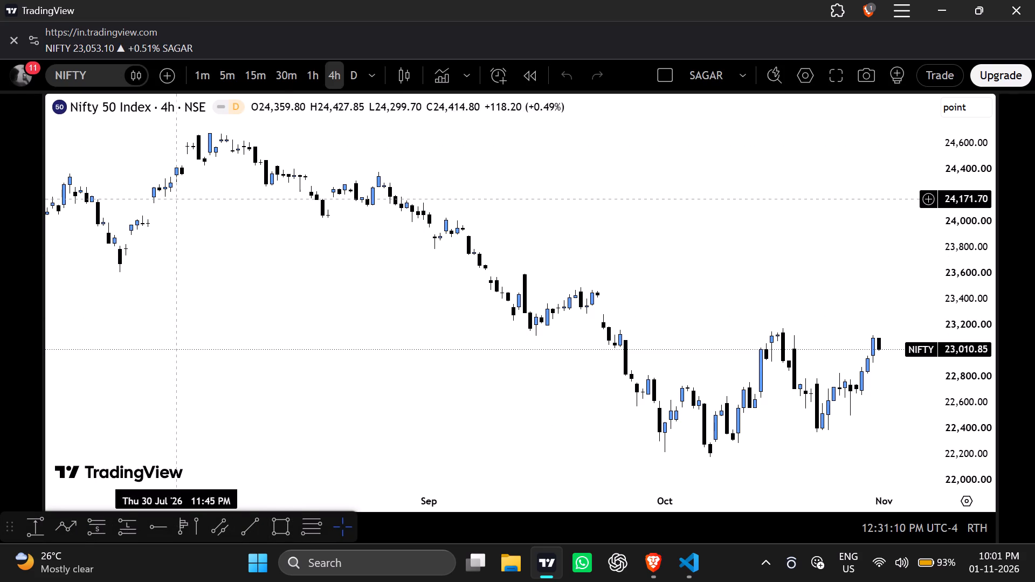
# Switch the Nifty 50 chart to the 1h interval and reset the chart view.
pyautogui.click(320, 84)
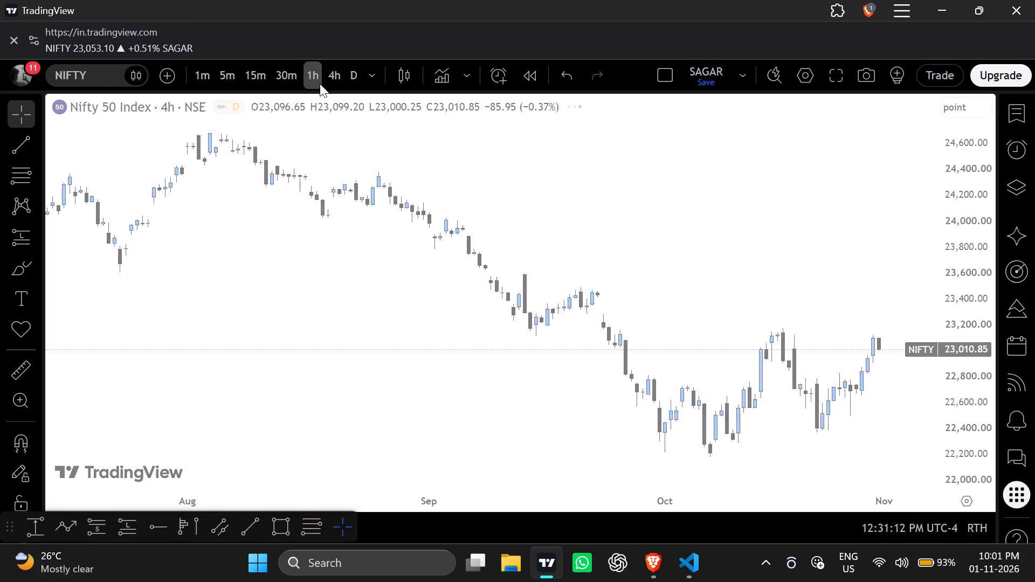
pyautogui.rightClick(460, 255)
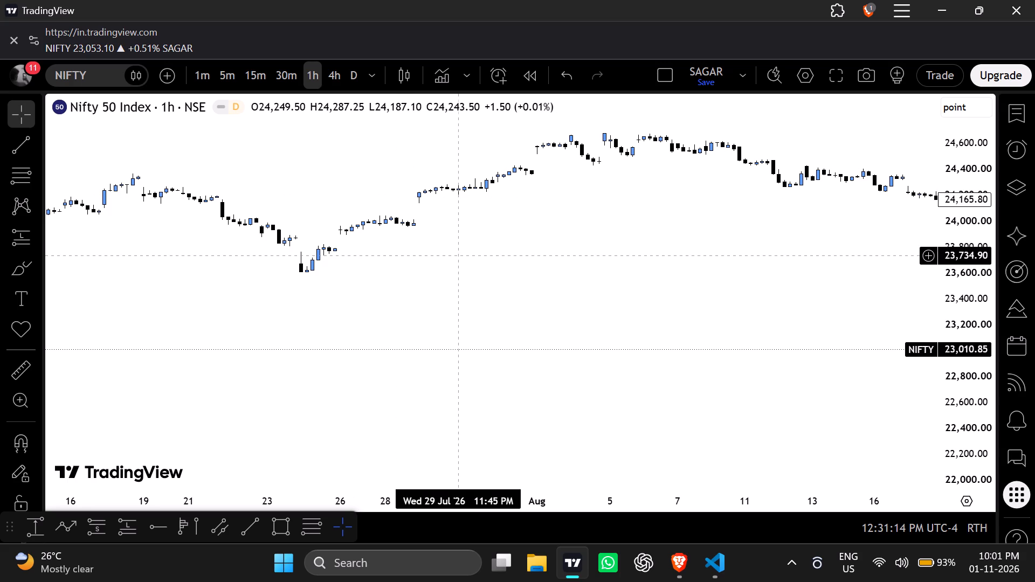
pyautogui.rightClick(583, 239)
pyautogui.moveTo(613, 234); pyautogui.dragTo(204, 321)
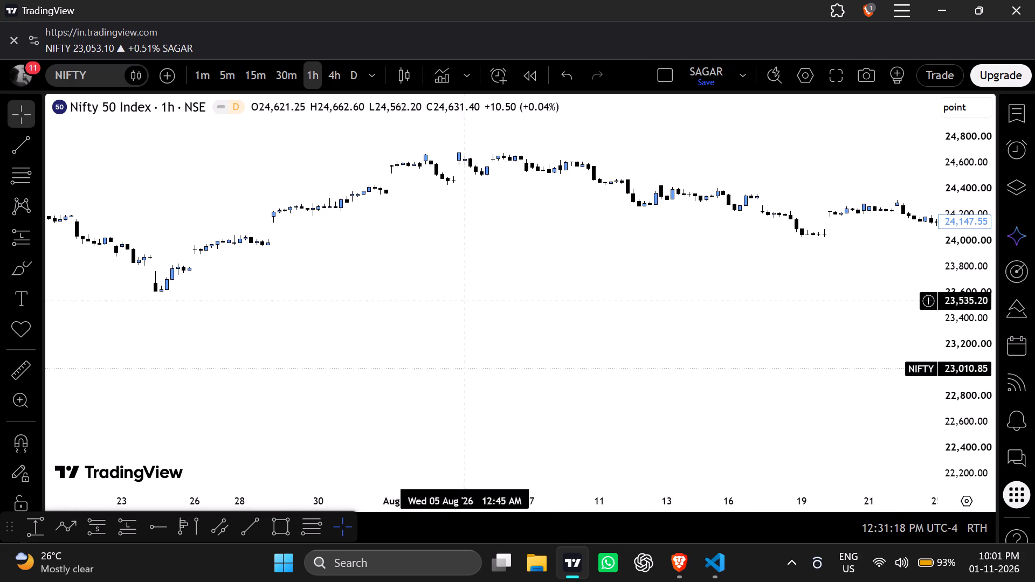
pyautogui.moveTo(699, 287); pyautogui.dragTo(157, 339)
pyautogui.moveTo(680, 361); pyautogui.dragTo(205, 327)
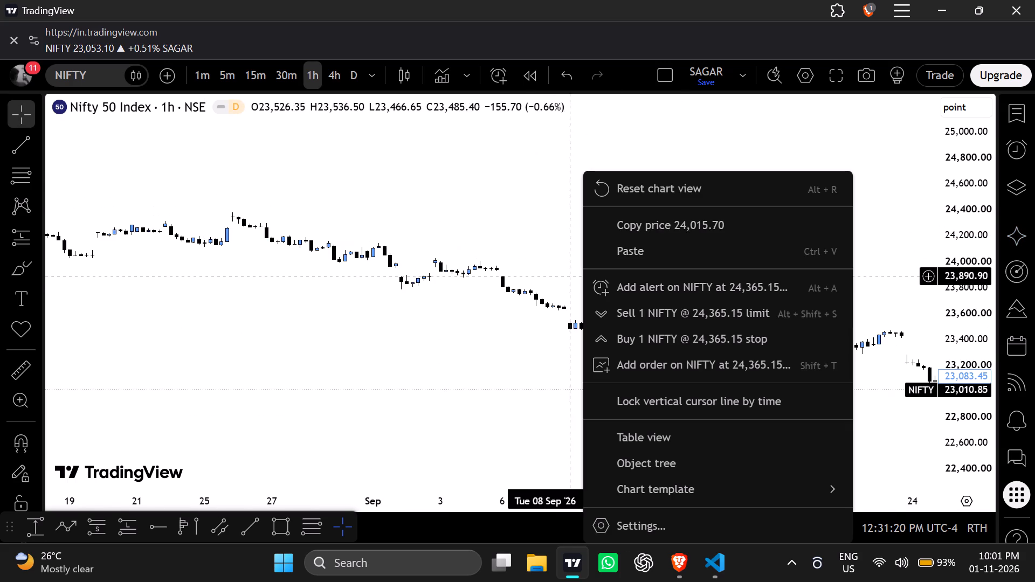
pyautogui.click(680, 197)
# Draw a rectangle zone over the recent highs from 23 Sep at about 23,222 to 9 Nov at about 23,116.
pyautogui.moveTo(724, 246); pyautogui.dragTo(625, 255)
pyautogui.moveTo(512, 493); pyautogui.dragTo(659, 495)
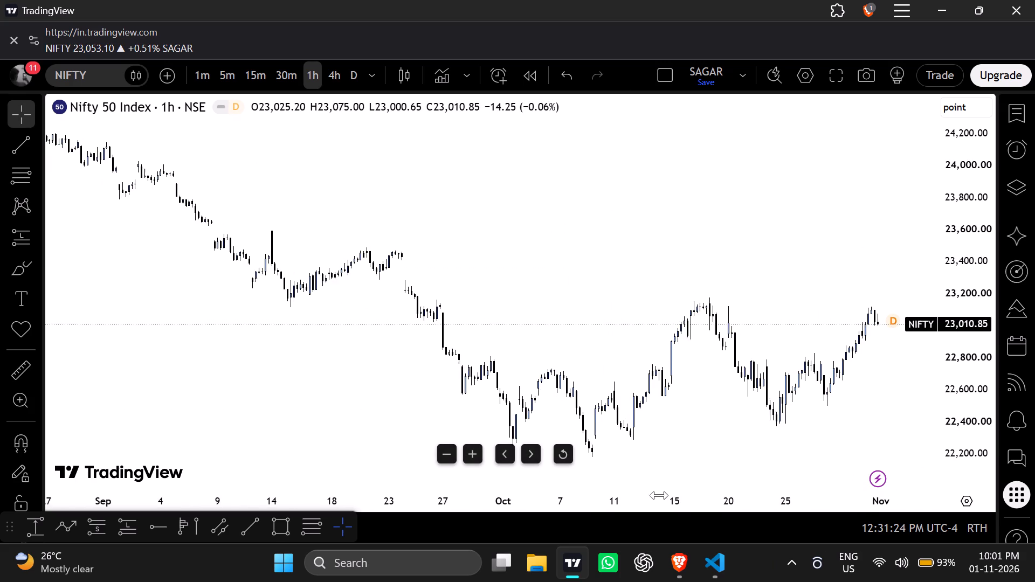
pyautogui.moveTo(659, 495); pyautogui.dragTo(613, 494)
pyautogui.moveTo(778, 328); pyautogui.dragTo(674, 342)
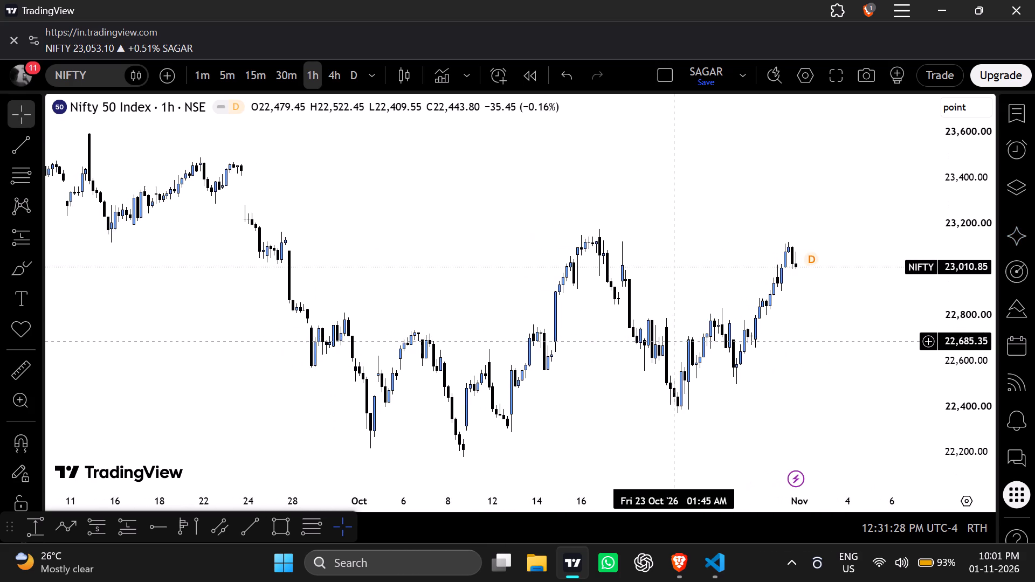
pyautogui.moveTo(674, 342); pyautogui.dragTo(657, 341)
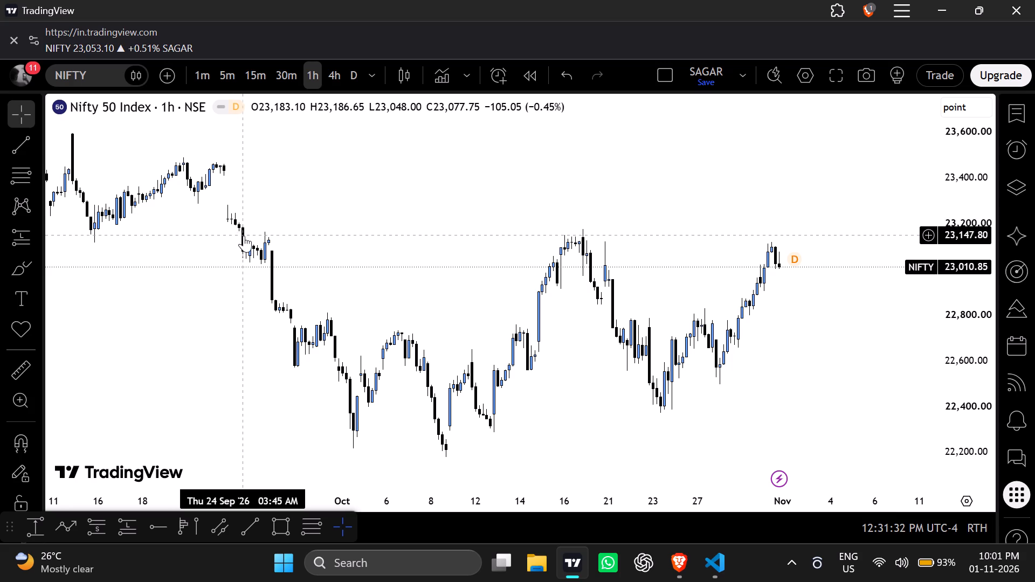
pyautogui.click(289, 524)
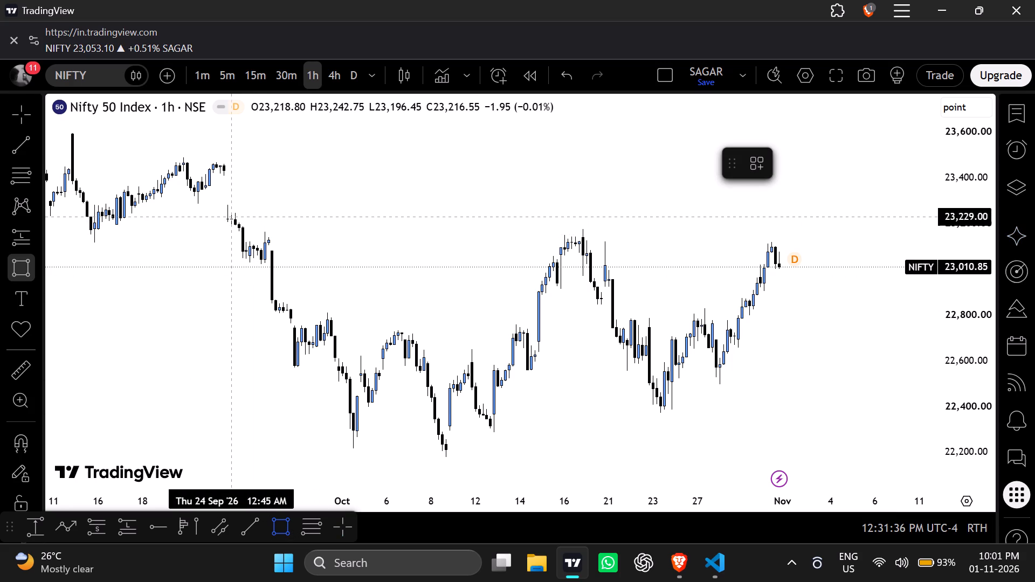
pyautogui.moveTo(226, 219); pyautogui.dragTo(390, 239)
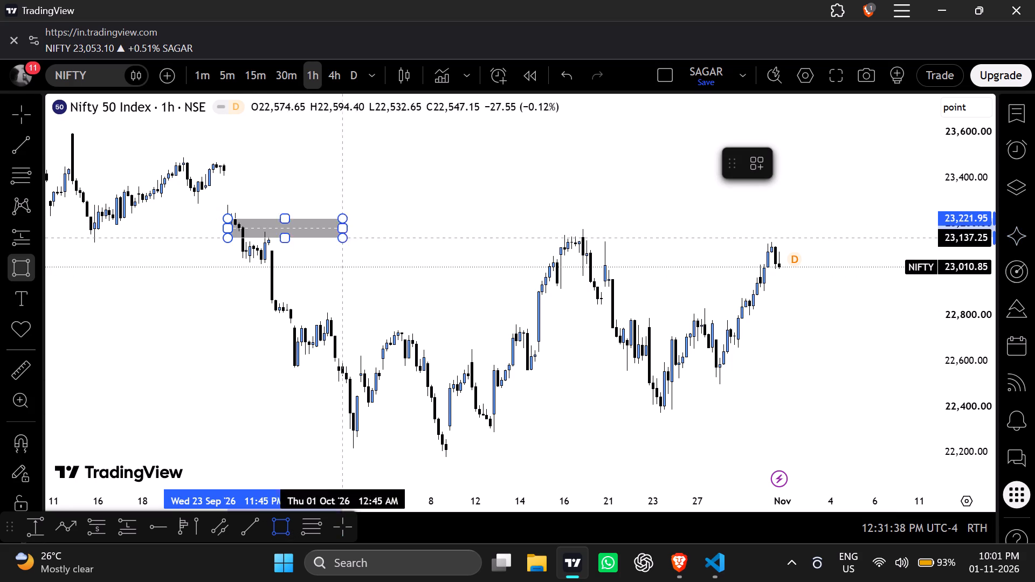
pyautogui.moveTo(390, 239); pyautogui.dragTo(733, 240)
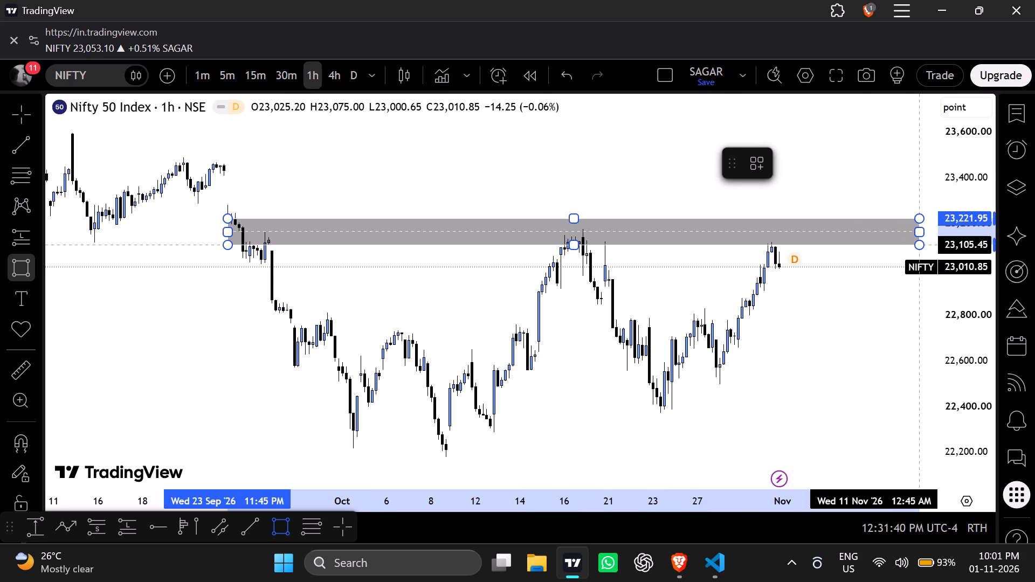
pyautogui.click(905, 242)
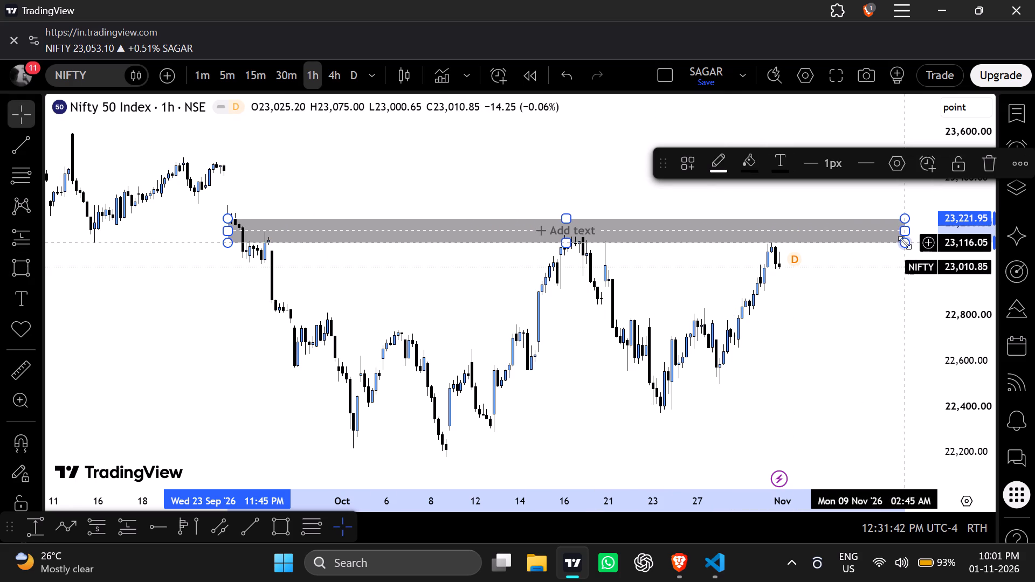
# Lower the rectangle zone's upper edge to about 23,180 and deselect the zone.
pyautogui.moveTo(564, 221); pyautogui.dragTo(563, 221)
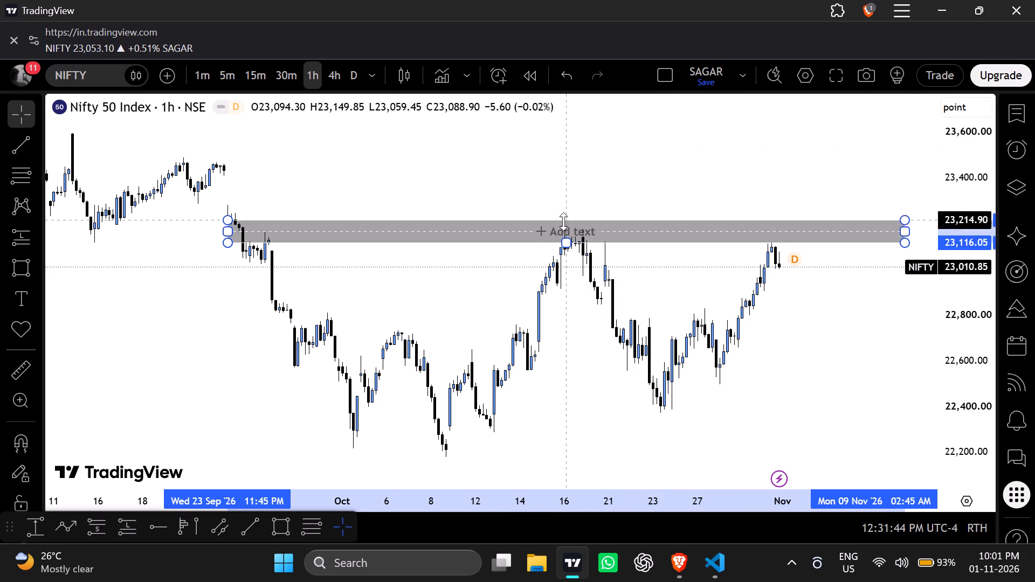
pyautogui.moveTo(563, 221); pyautogui.dragTo(564, 228)
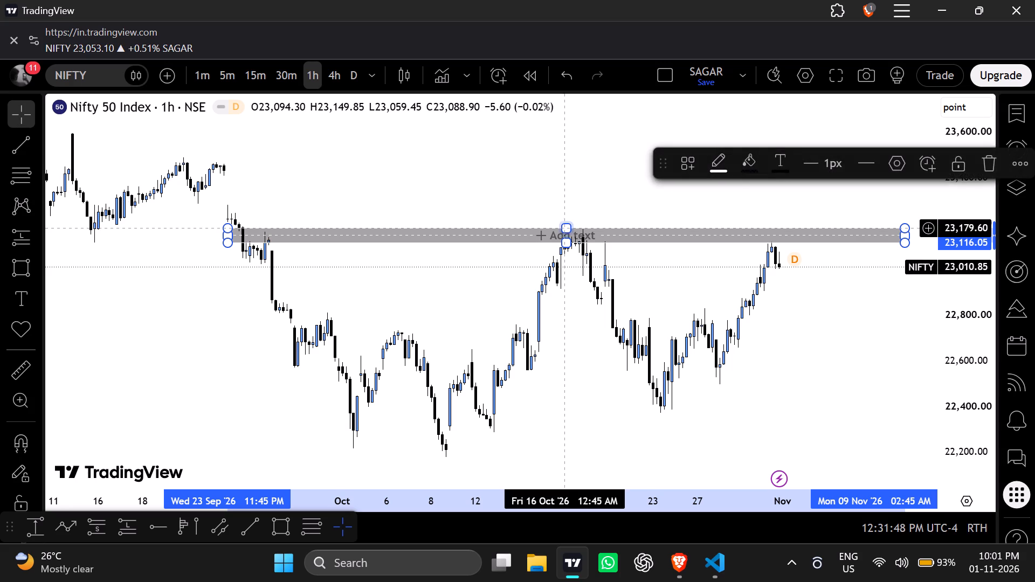
pyautogui.click(603, 191)
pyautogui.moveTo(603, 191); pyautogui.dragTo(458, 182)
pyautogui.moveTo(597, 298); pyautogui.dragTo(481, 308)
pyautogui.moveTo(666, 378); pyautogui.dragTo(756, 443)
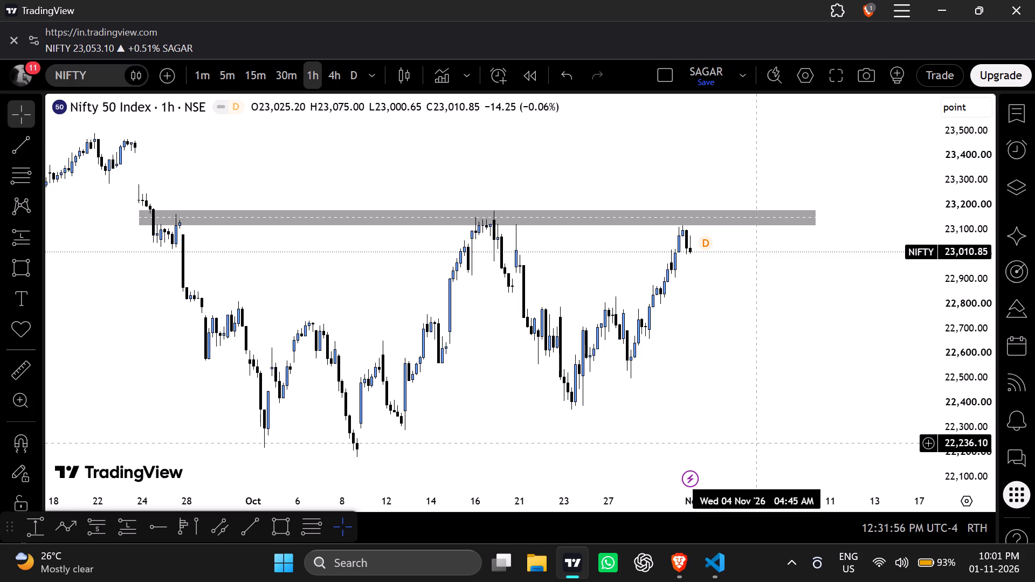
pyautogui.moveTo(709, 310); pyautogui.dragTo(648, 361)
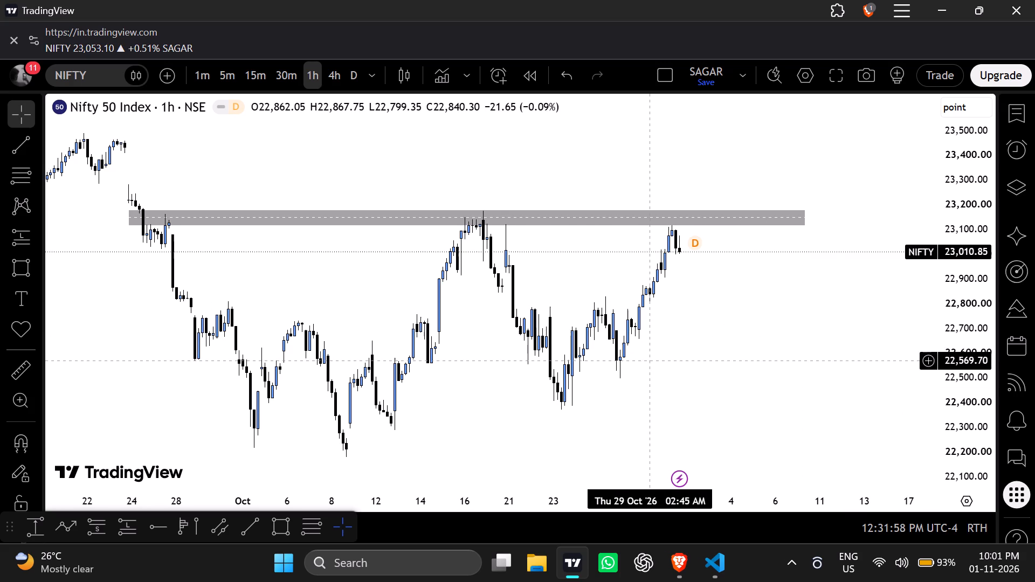
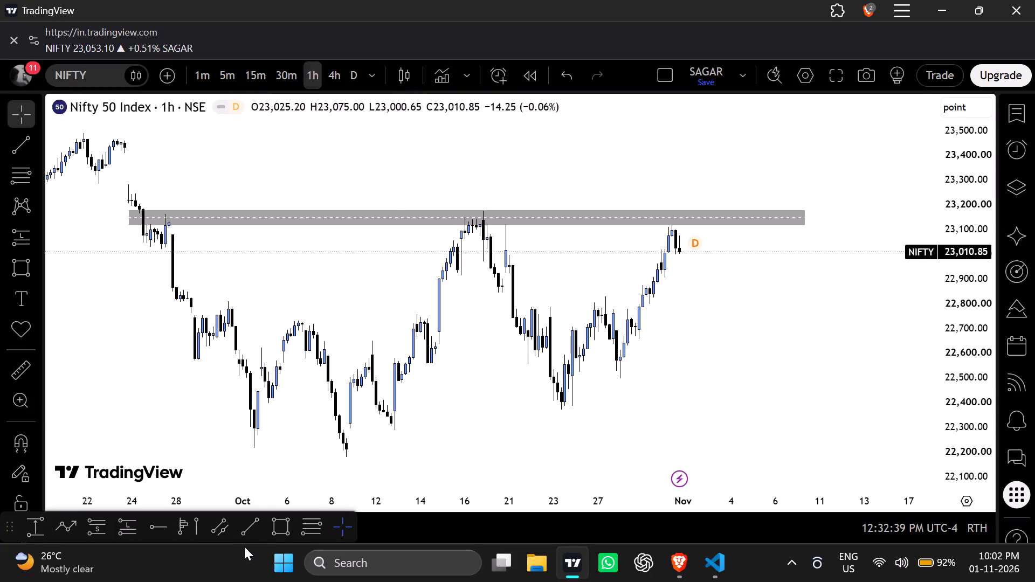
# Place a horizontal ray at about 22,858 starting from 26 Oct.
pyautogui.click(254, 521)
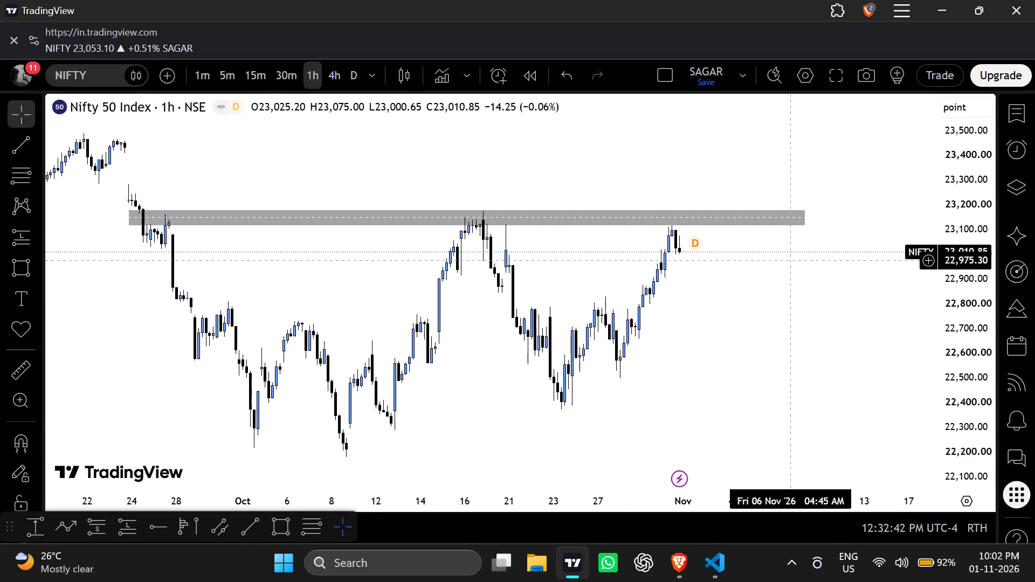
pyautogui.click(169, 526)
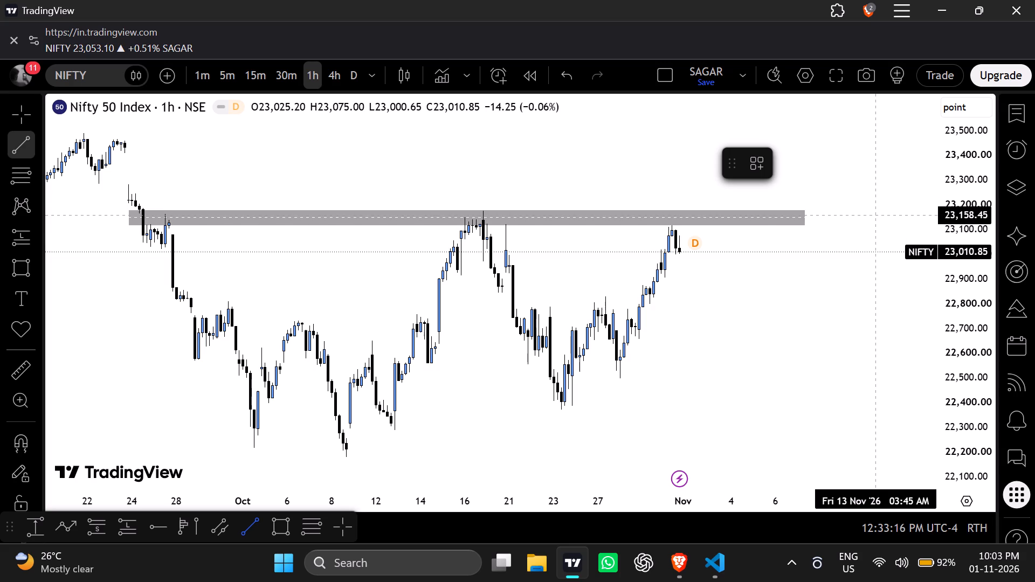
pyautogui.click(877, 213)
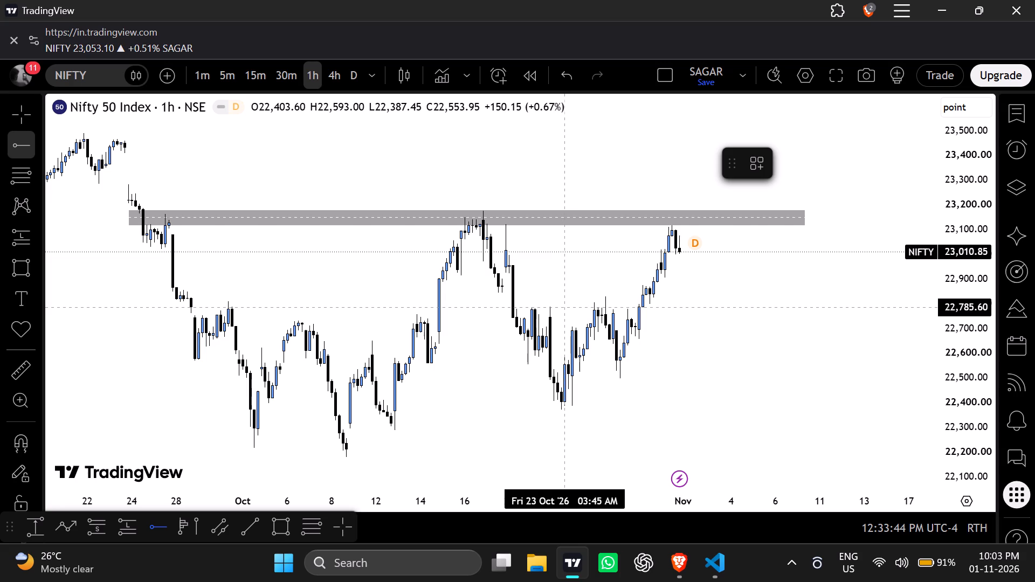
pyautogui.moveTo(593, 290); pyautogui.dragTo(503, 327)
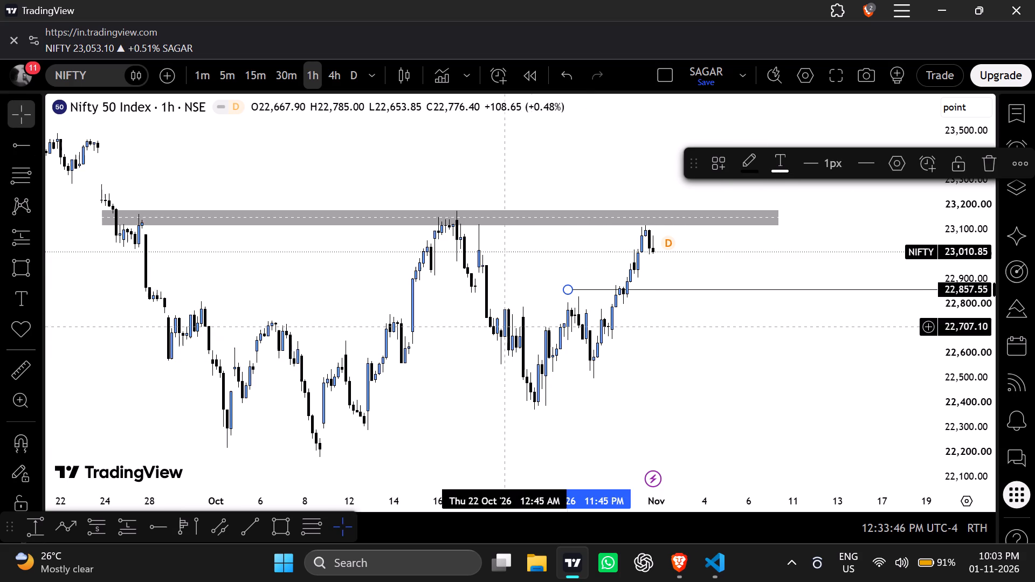
# Draw a thin rectangle zone from 22 Oct to about 18 Nov just below 22,800, with its lower edge at about 22,766.
pyautogui.click(284, 524)
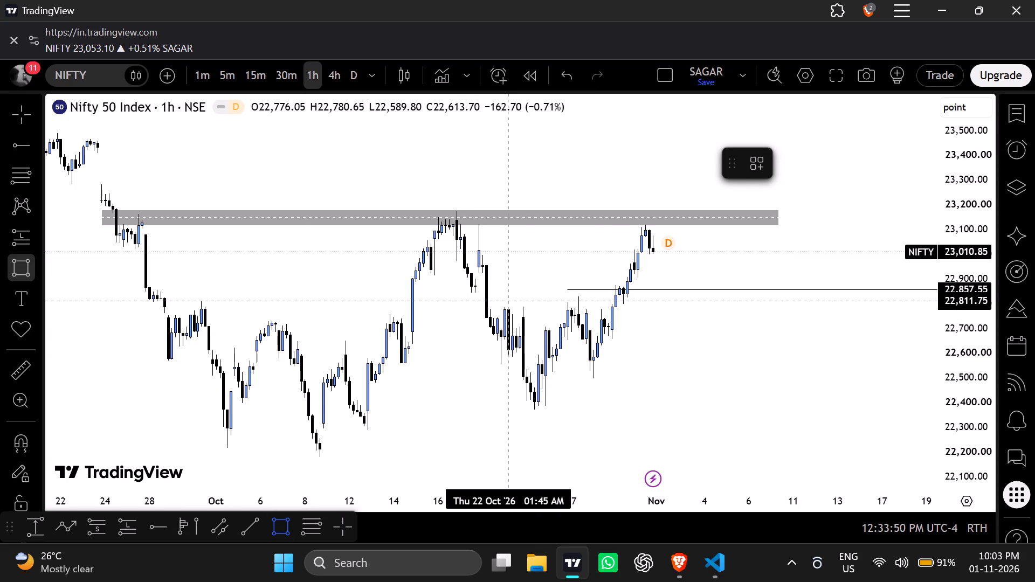
pyautogui.click(276, 526)
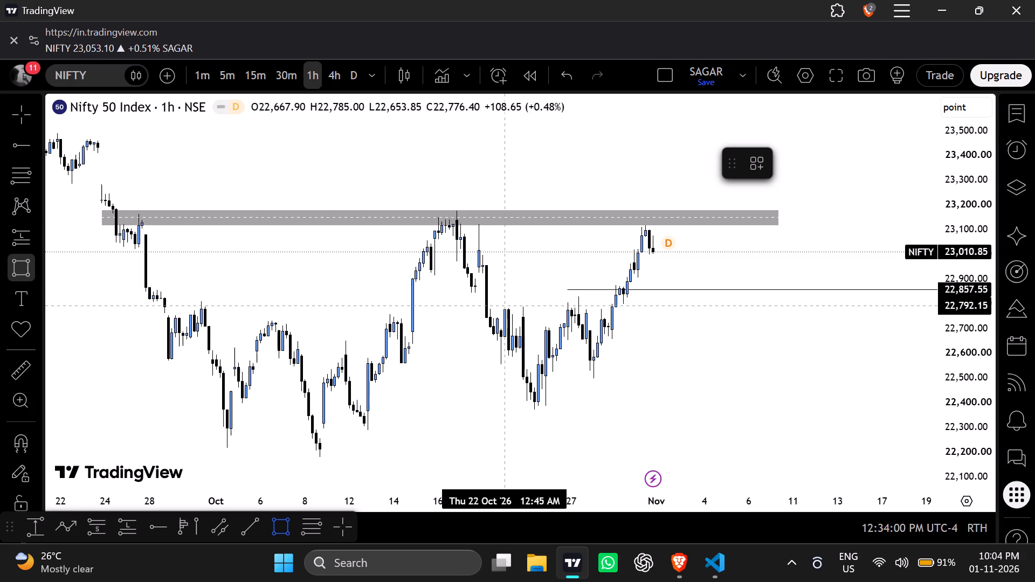
pyautogui.moveTo(504, 304); pyautogui.dragTo(905, 308)
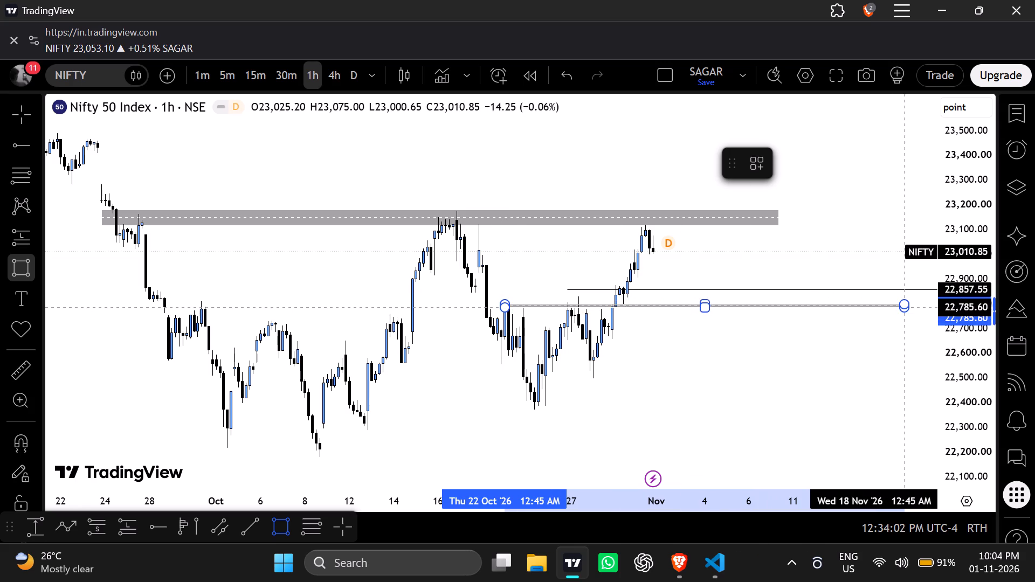
pyautogui.moveTo(905, 308); pyautogui.dragTo(916, 308)
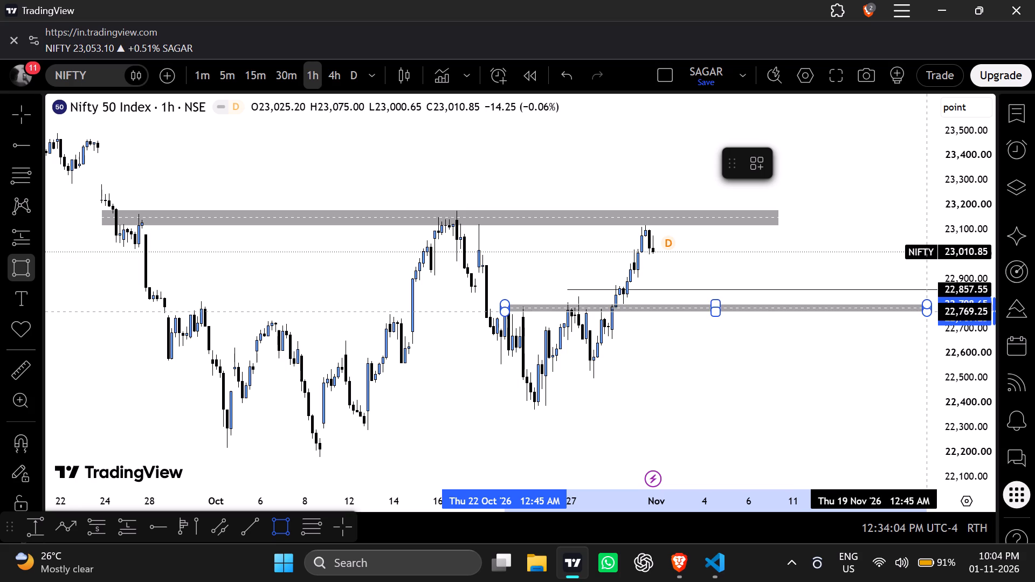
pyautogui.click(921, 312)
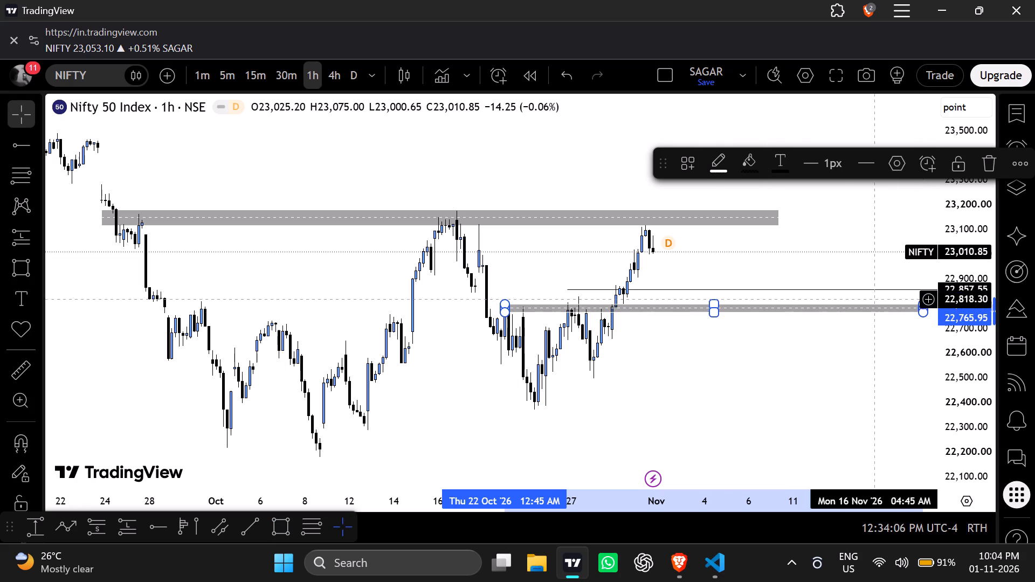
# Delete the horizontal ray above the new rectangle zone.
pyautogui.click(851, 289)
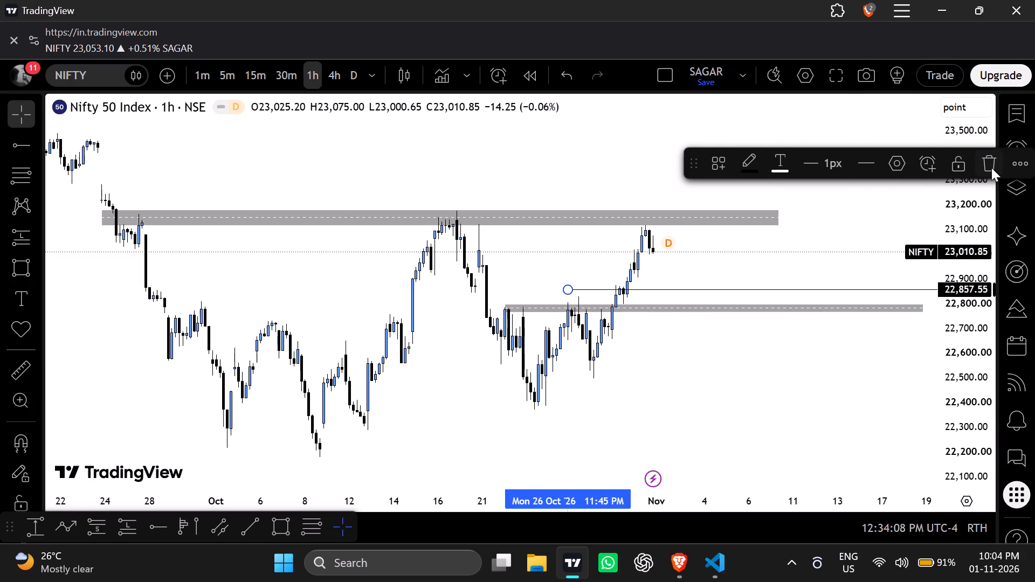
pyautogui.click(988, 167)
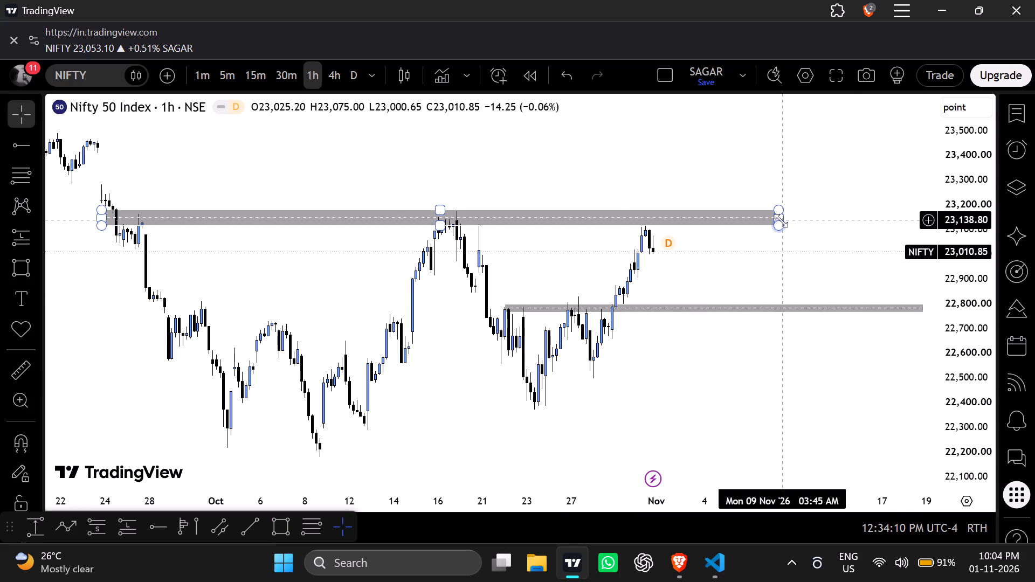
# Extend the right end of the resistance zone at the recent highs to about 19 Nov.
pyautogui.moveTo(781, 217); pyautogui.dragTo(945, 207)
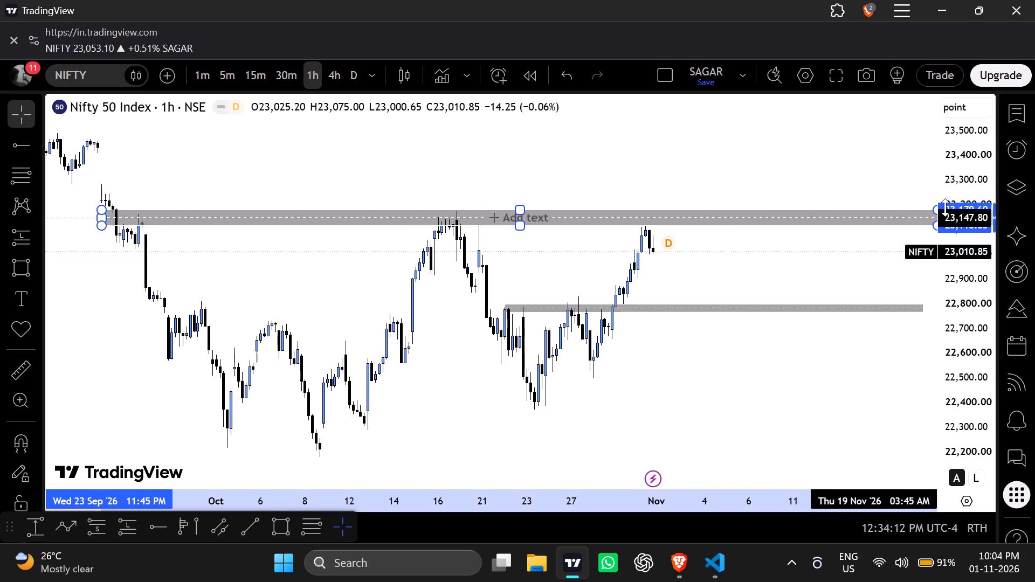
pyautogui.moveTo(945, 207); pyautogui.dragTo(946, 207)
# Switch the chart to fullscreen mode with the surrounding panels hidden.
pyautogui.moveTo(816, 258); pyautogui.dragTo(720, 285)
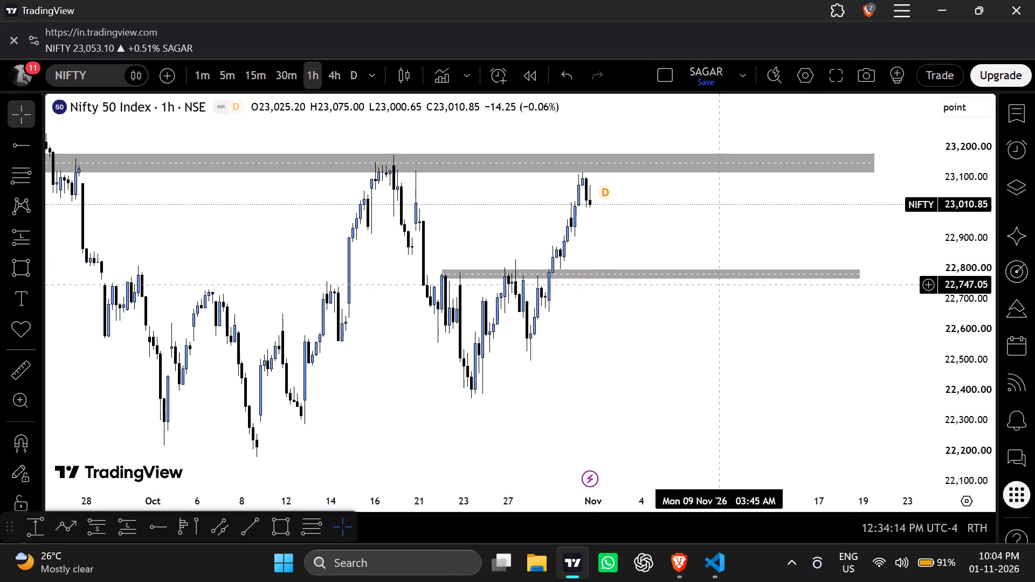
pyautogui.moveTo(720, 285); pyautogui.dragTo(781, 306)
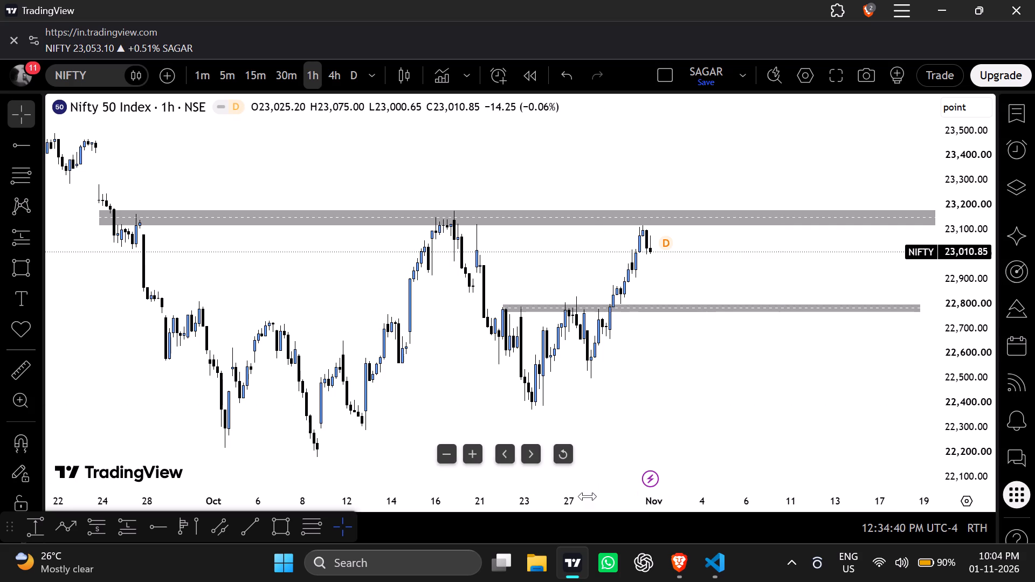
pyautogui.moveTo(585, 498); pyautogui.dragTo(610, 512)
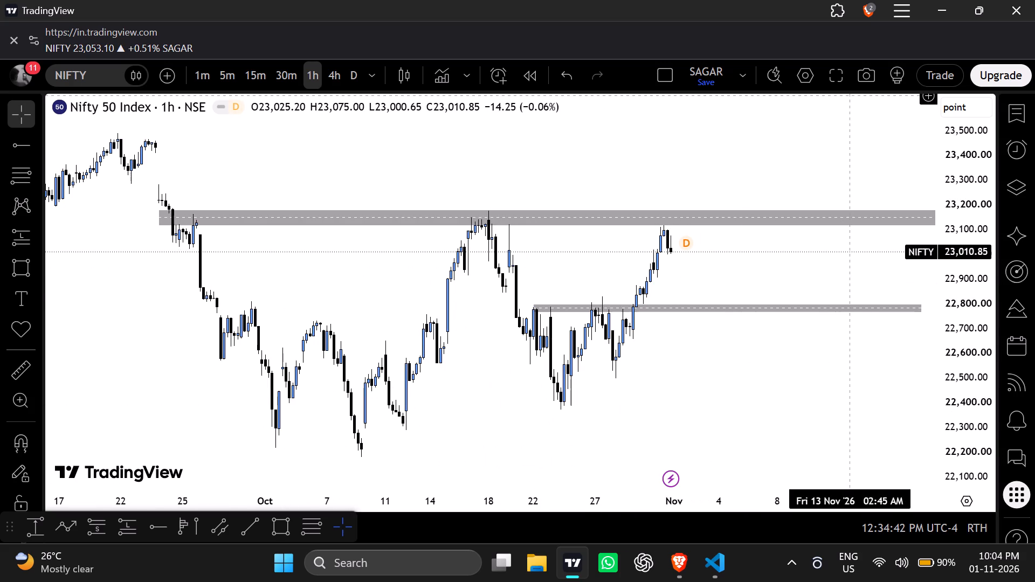
pyautogui.click(844, 81)
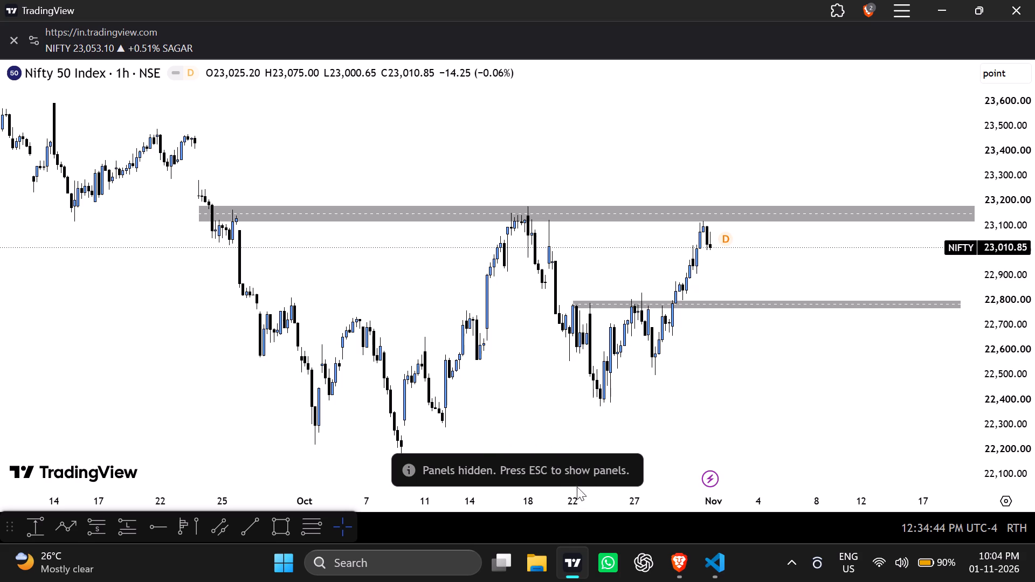
# Draw a short, thin rectangle zone at the latest rally's candles from 29 Oct at about 22,931 to early November.
pyautogui.moveTo(577, 507); pyautogui.dragTo(568, 498)
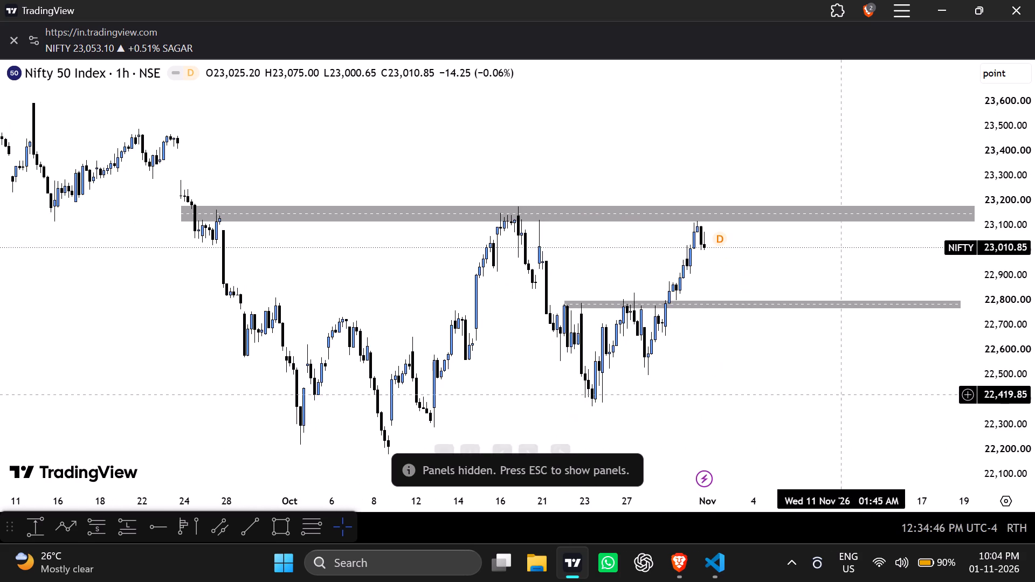
pyautogui.moveTo(989, 389); pyautogui.dragTo(998, 282)
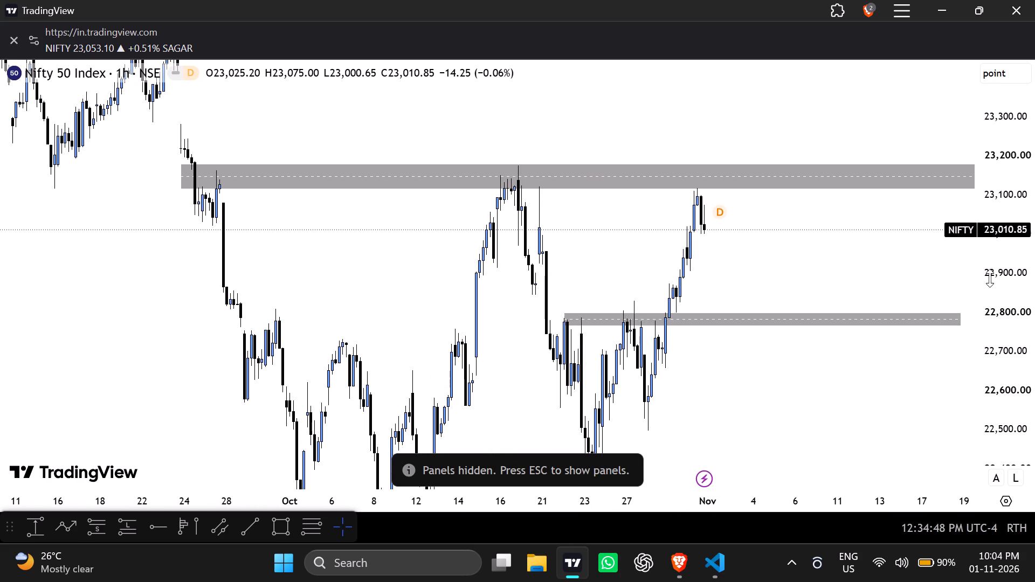
pyautogui.moveTo(1015, 302); pyautogui.dragTo(1013, 380)
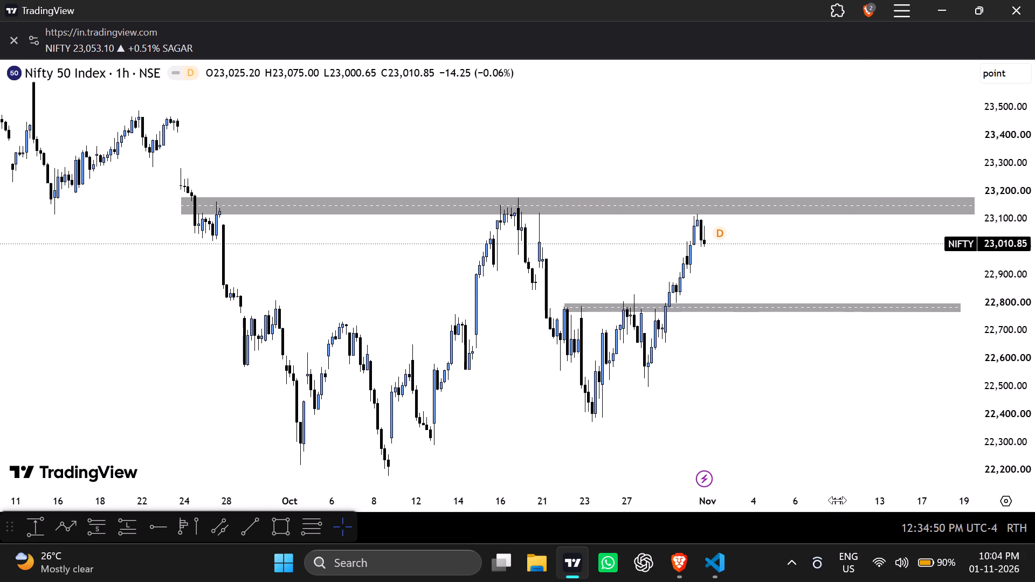
pyautogui.moveTo(838, 496); pyautogui.dragTo(827, 491)
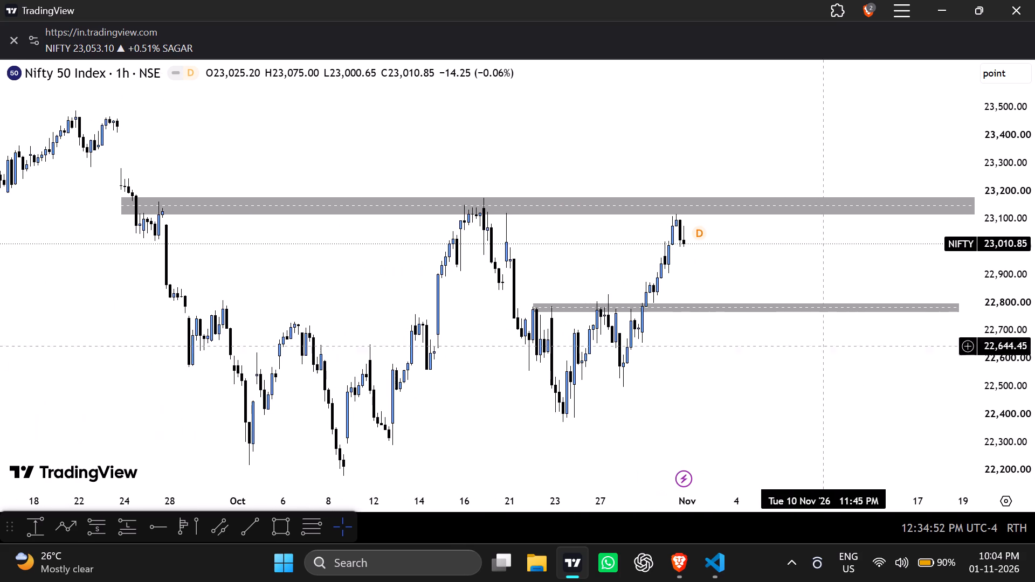
pyautogui.click(819, 202)
pyautogui.moveTo(816, 230); pyautogui.dragTo(811, 250)
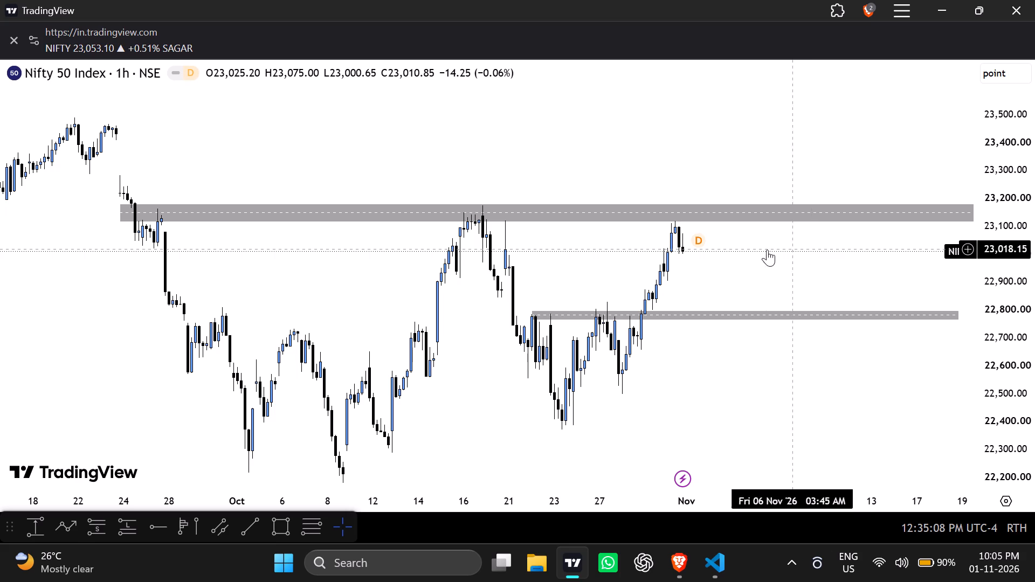
pyautogui.click(290, 522)
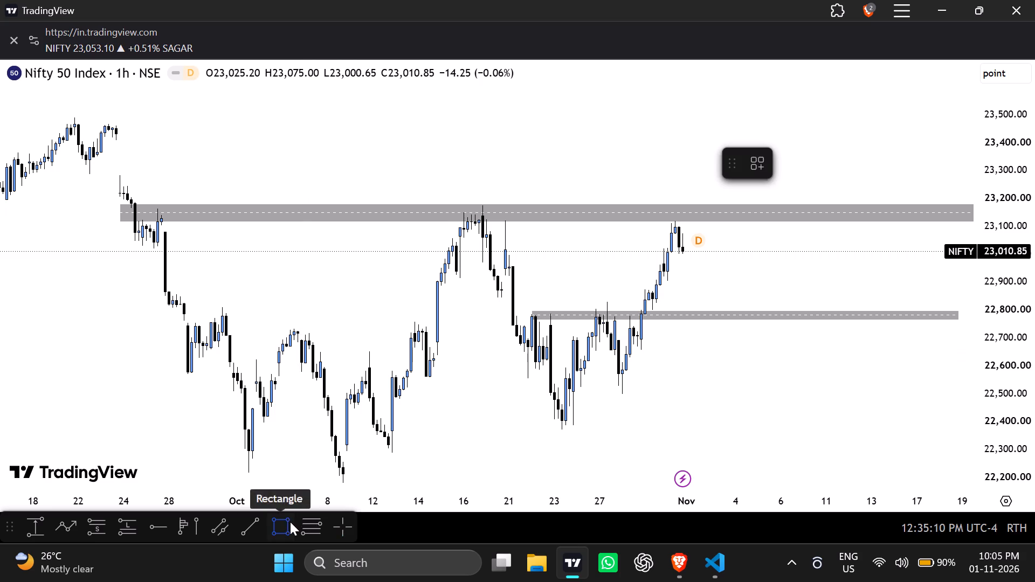
pyautogui.moveTo(661, 274); pyautogui.dragTo(669, 275)
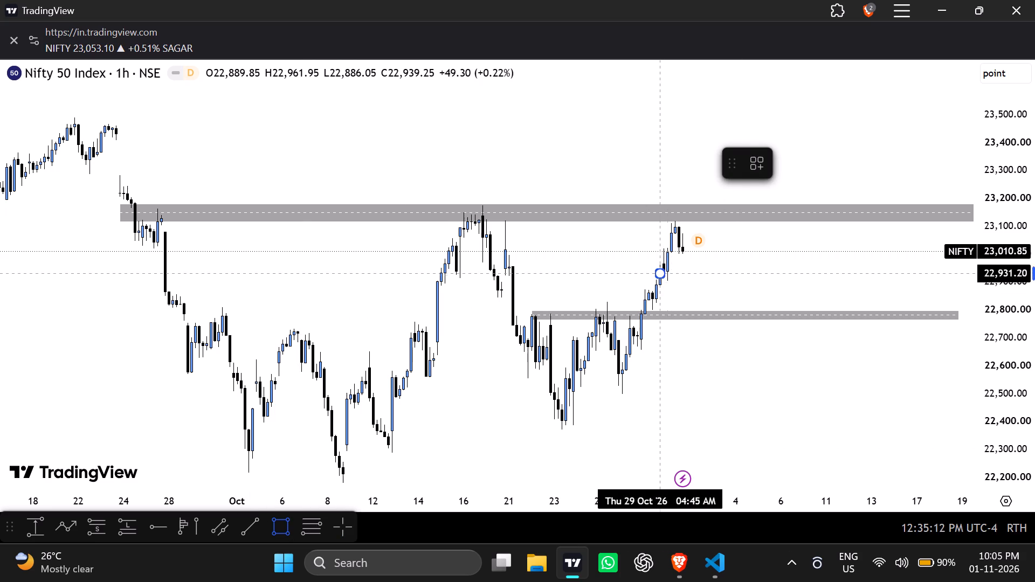
pyautogui.moveTo(669, 275); pyautogui.dragTo(740, 278)
pyautogui.click(740, 278)
pyautogui.click(744, 240)
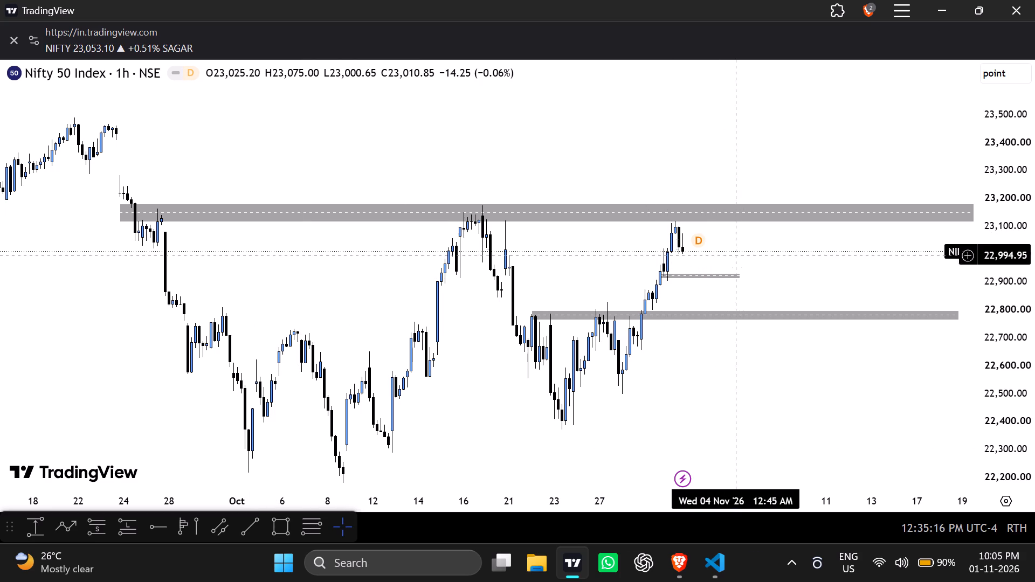
# Extend the short rectangle zone to about 18 Nov, keep its lower edge just above 22,900, and deselect it.
pyautogui.moveTo(741, 280); pyautogui.dragTo(897, 258)
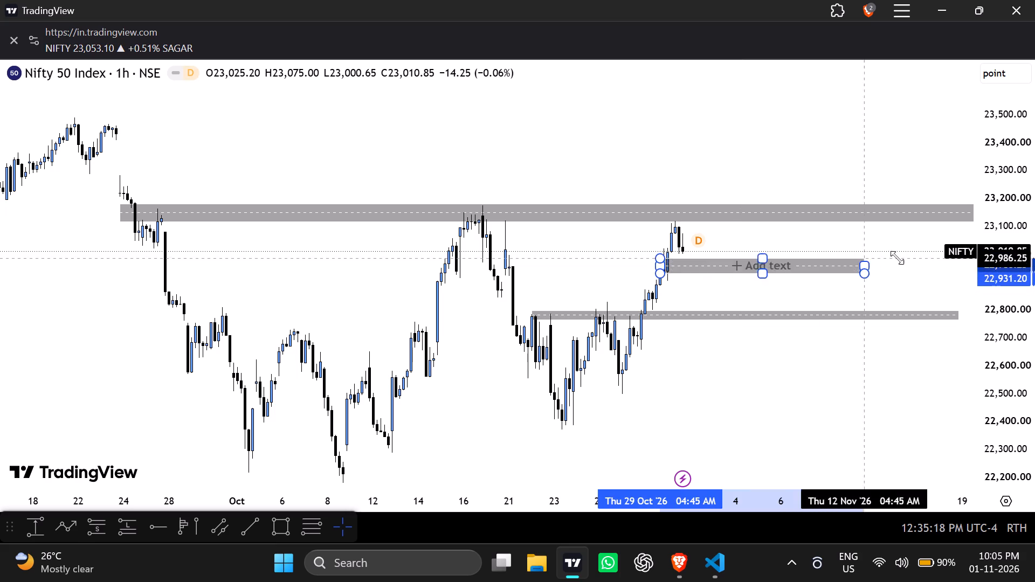
pyautogui.moveTo(897, 258); pyautogui.dragTo(957, 271)
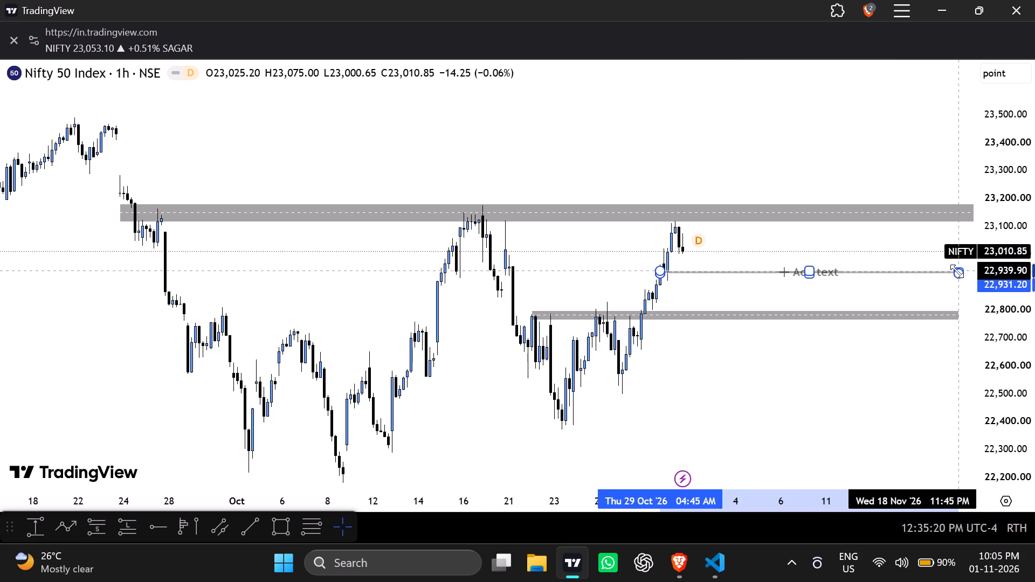
pyautogui.moveTo(957, 271); pyautogui.dragTo(958, 276)
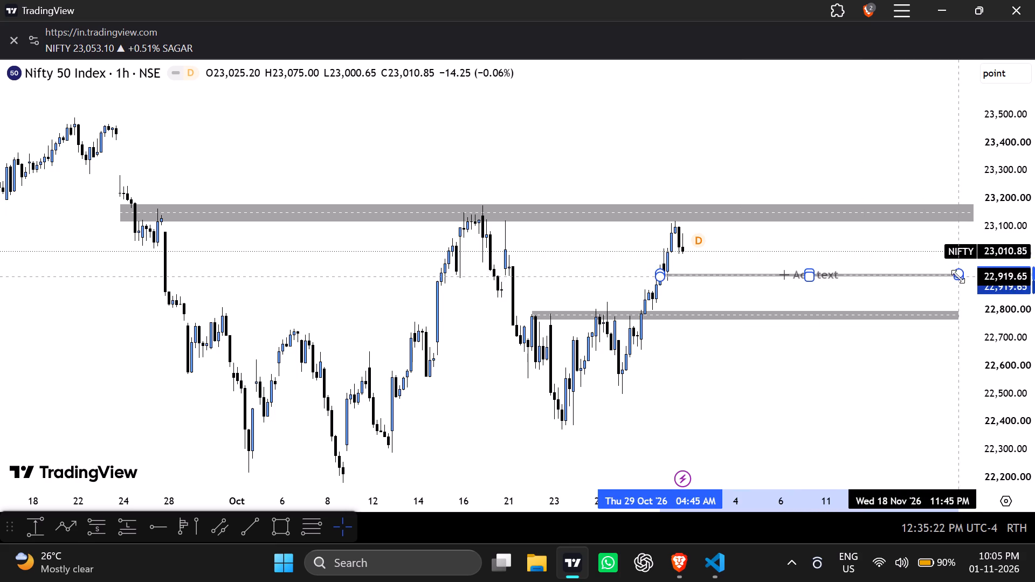
pyautogui.moveTo(958, 276); pyautogui.dragTo(958, 280)
pyautogui.click(879, 240)
pyautogui.moveTo(879, 240); pyautogui.dragTo(850, 245)
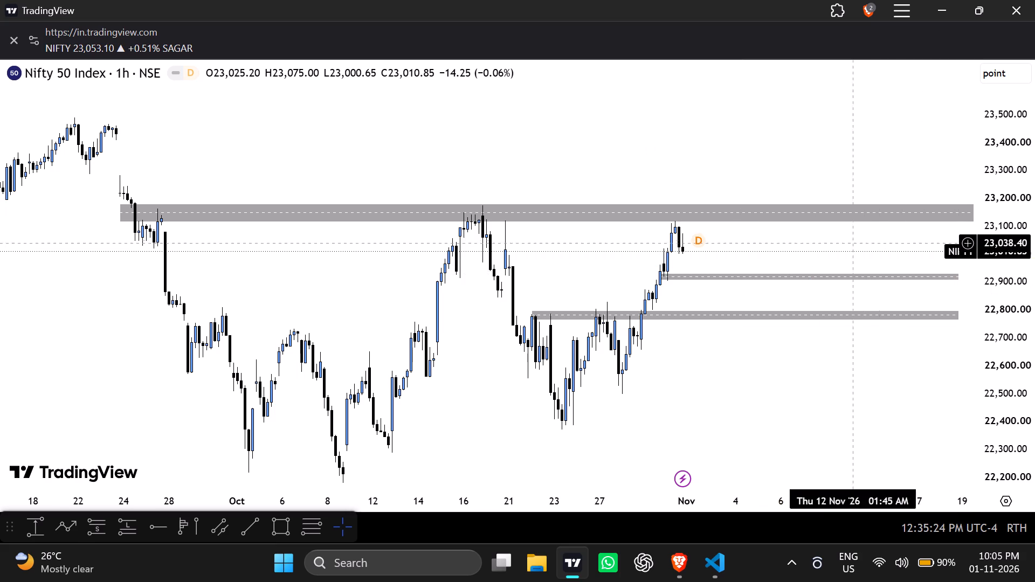
pyautogui.moveTo(850, 245); pyautogui.dragTo(813, 251)
pyautogui.click(799, 177)
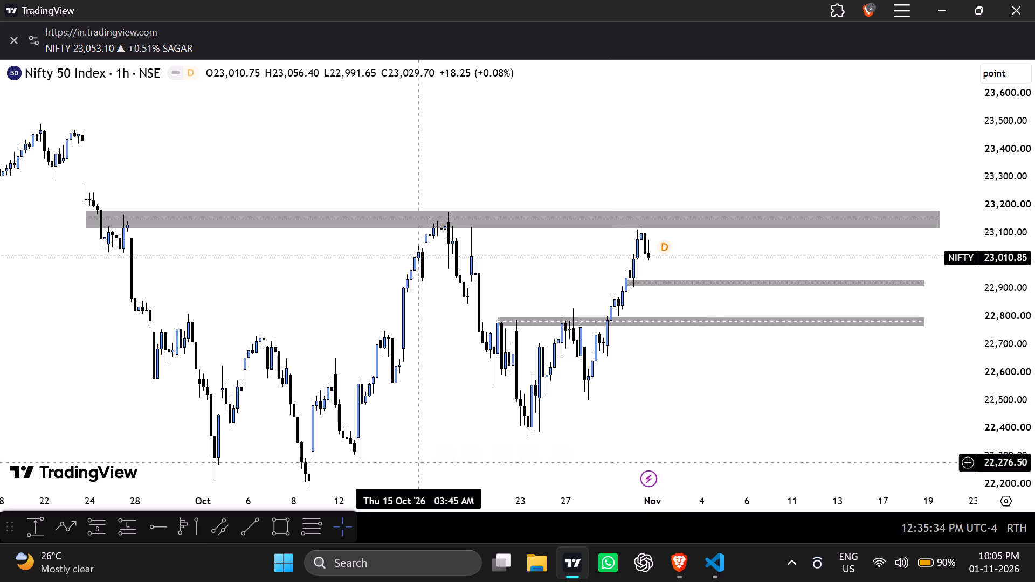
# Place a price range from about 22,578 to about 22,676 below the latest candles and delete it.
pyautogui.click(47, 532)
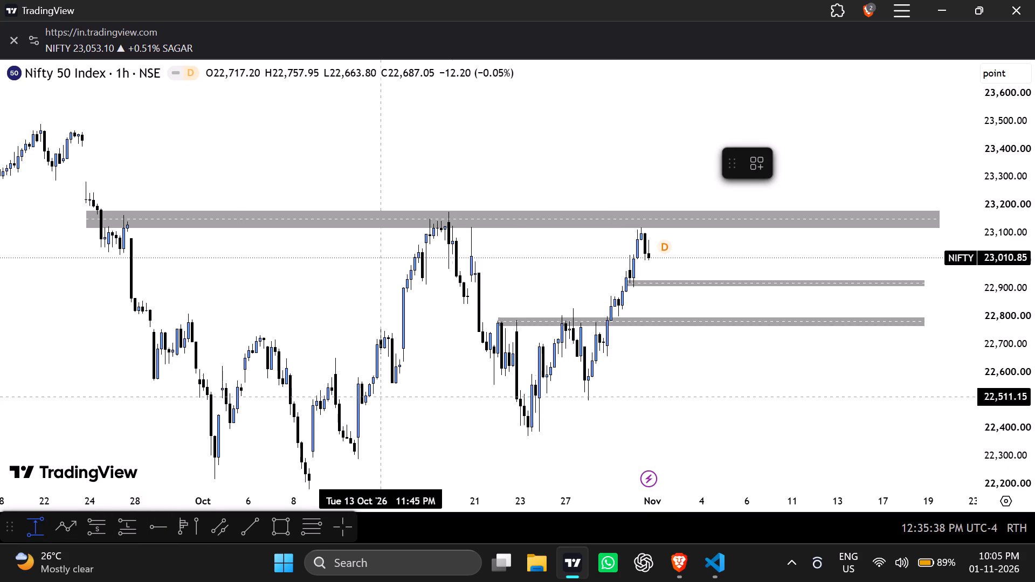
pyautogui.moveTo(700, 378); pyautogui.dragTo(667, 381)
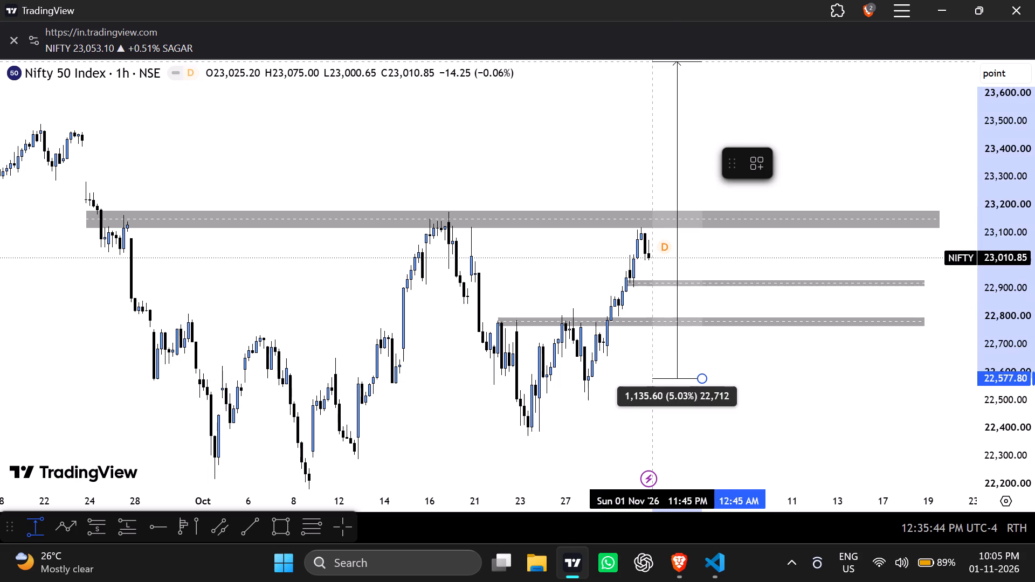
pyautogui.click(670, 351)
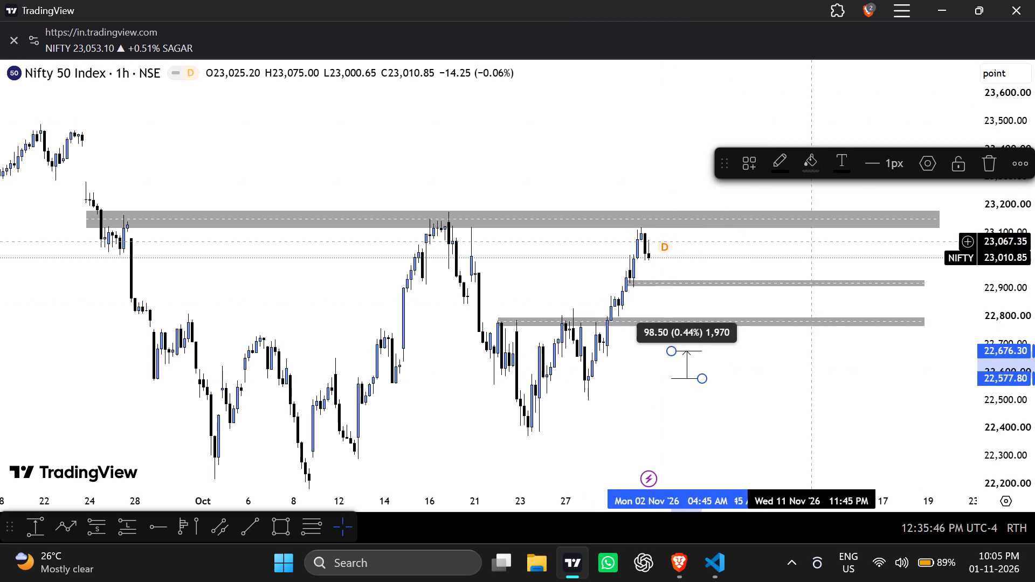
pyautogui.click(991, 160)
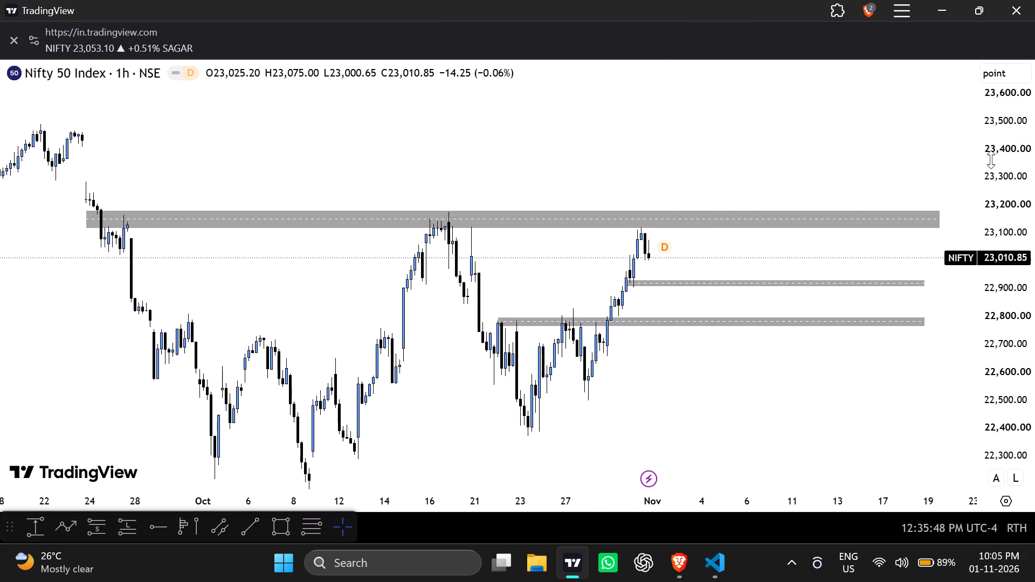
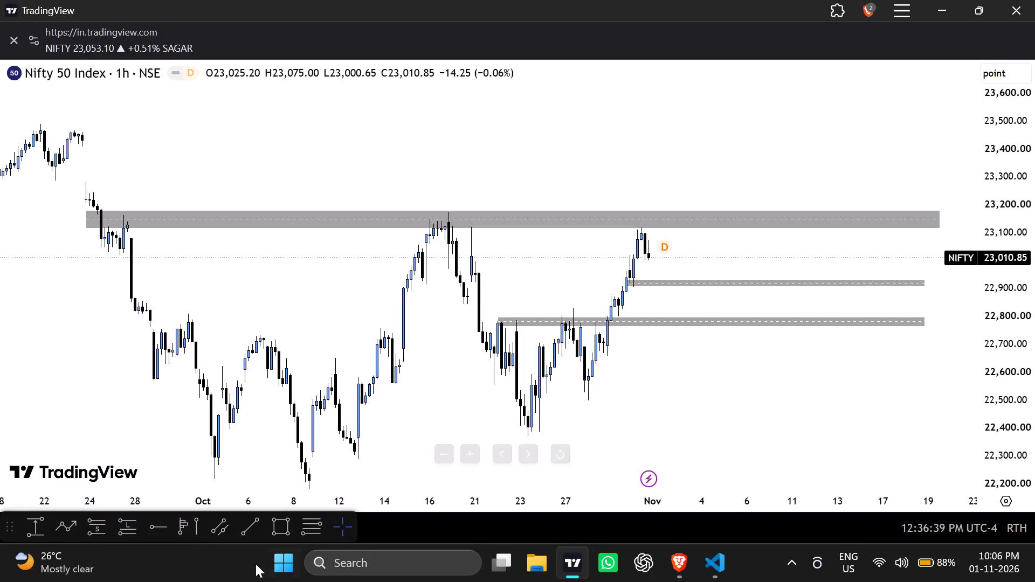
# Draw a bullish path from the latest candle up to about 23,290, back to the resistance zone, and up to about 23,540.
pyautogui.click(58, 531)
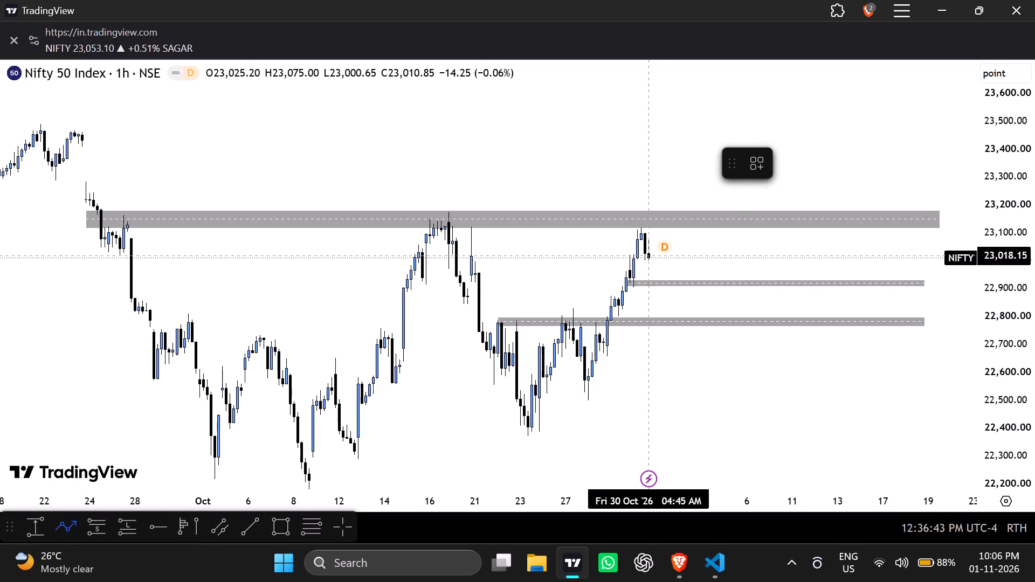
pyautogui.moveTo(650, 256); pyautogui.dragTo(671, 179)
pyautogui.moveTo(671, 179); pyautogui.dragTo(674, 183)
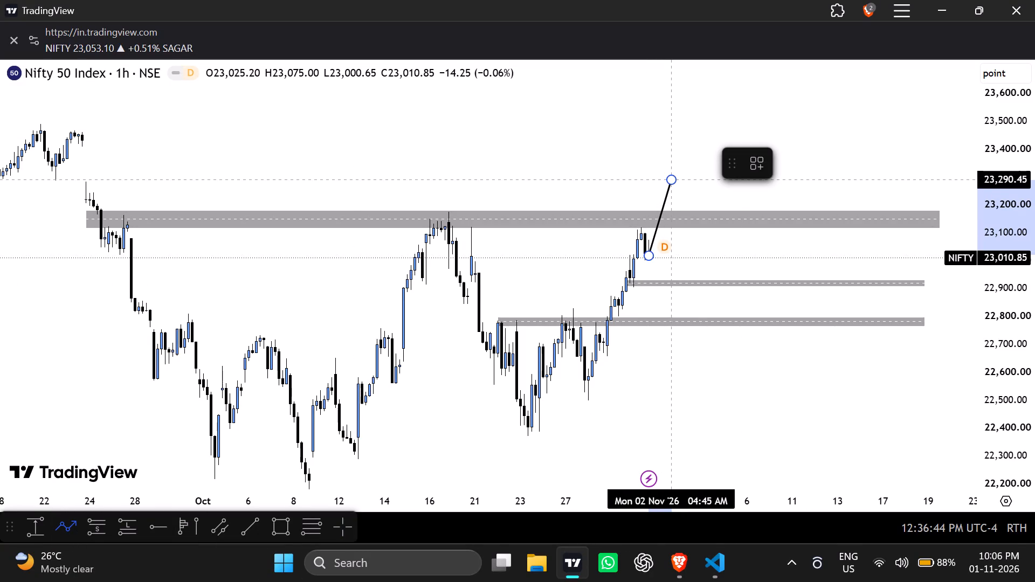
pyautogui.moveTo(674, 183); pyautogui.dragTo(685, 212)
pyautogui.moveTo(685, 212); pyautogui.dragTo(720, 110)
pyautogui.click(720, 110)
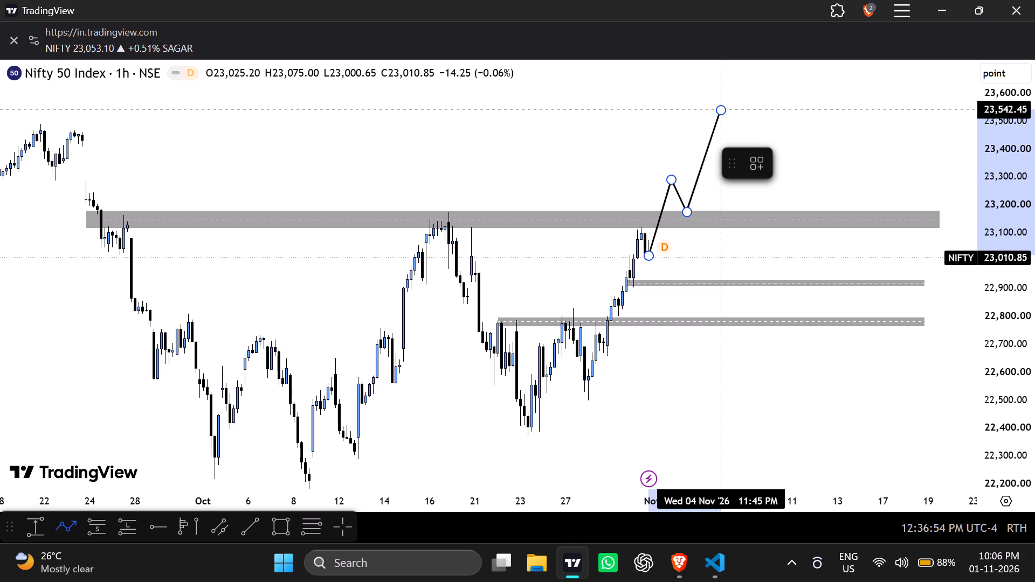
pyautogui.click(722, 109)
pyautogui.click(722, 109)
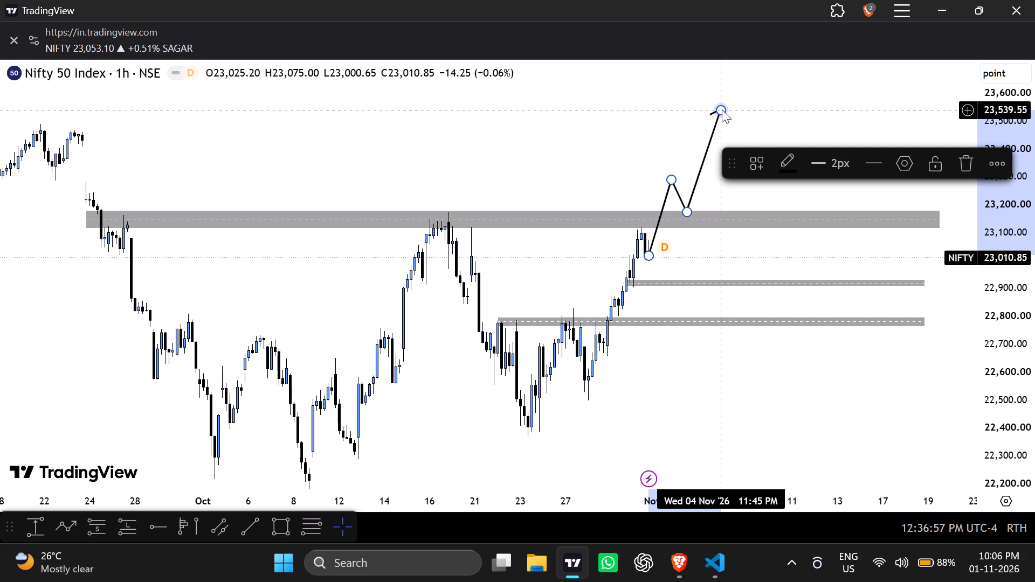
pyautogui.click(692, 112)
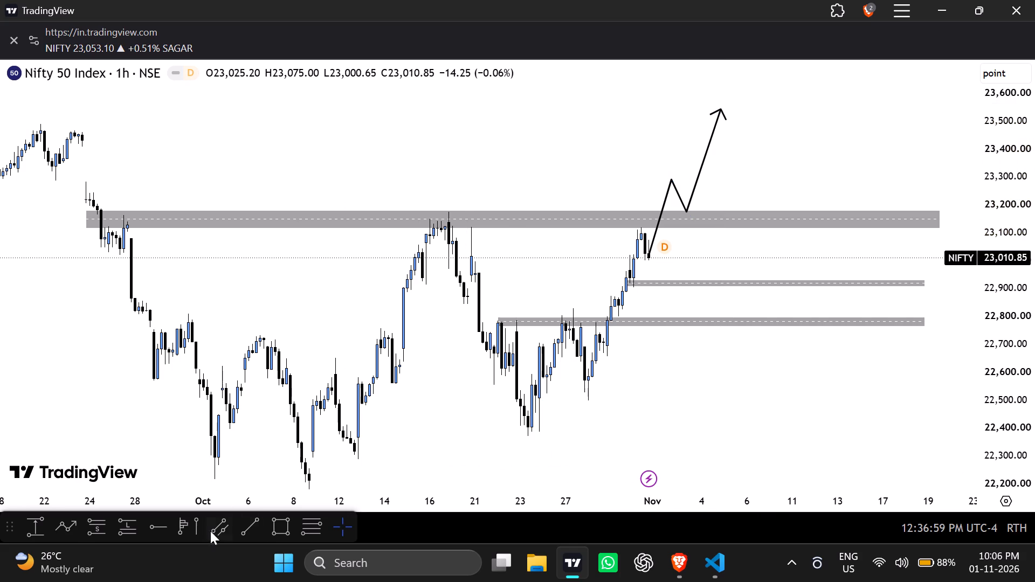
# Draw a bearish path from the latest candle that breaks and retests both support zones, ending at about 22,400 on 4 Nov.
pyautogui.click(70, 526)
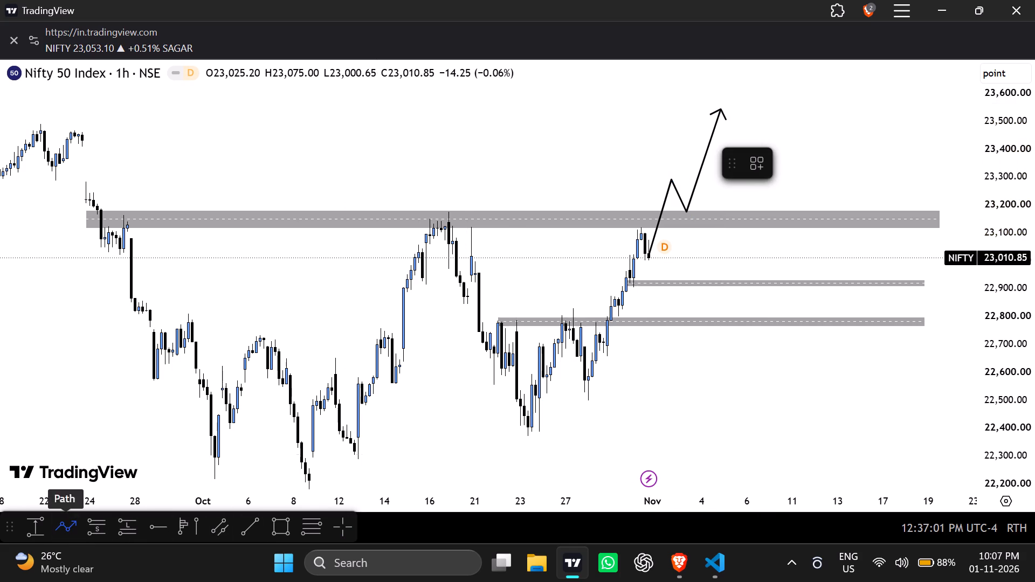
pyautogui.moveTo(648, 252); pyautogui.dragTo(657, 292)
pyautogui.moveTo(657, 292); pyautogui.dragTo(666, 279)
pyautogui.moveTo(666, 279); pyautogui.dragTo(668, 294)
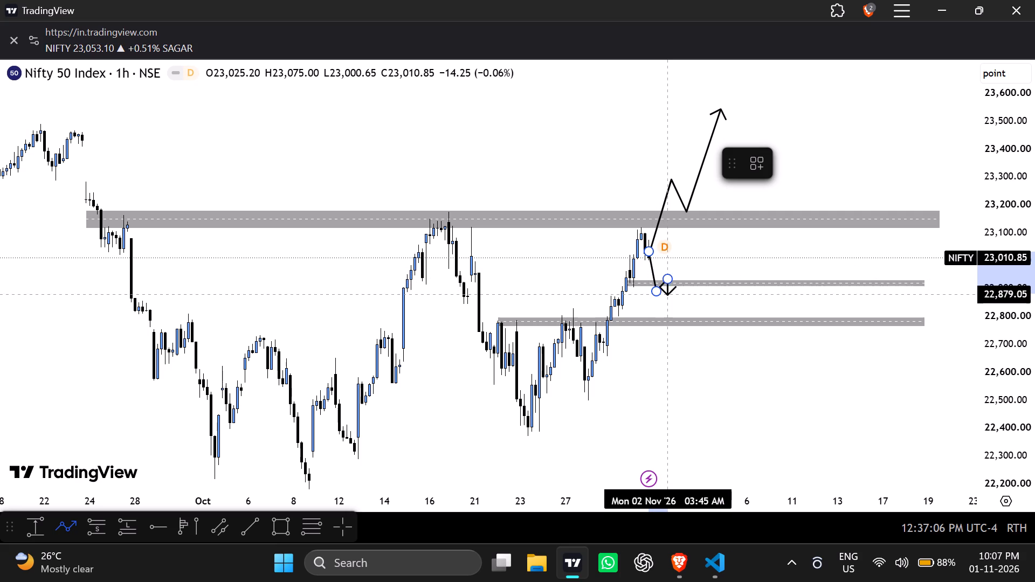
pyautogui.moveTo(668, 294); pyautogui.dragTo(682, 347)
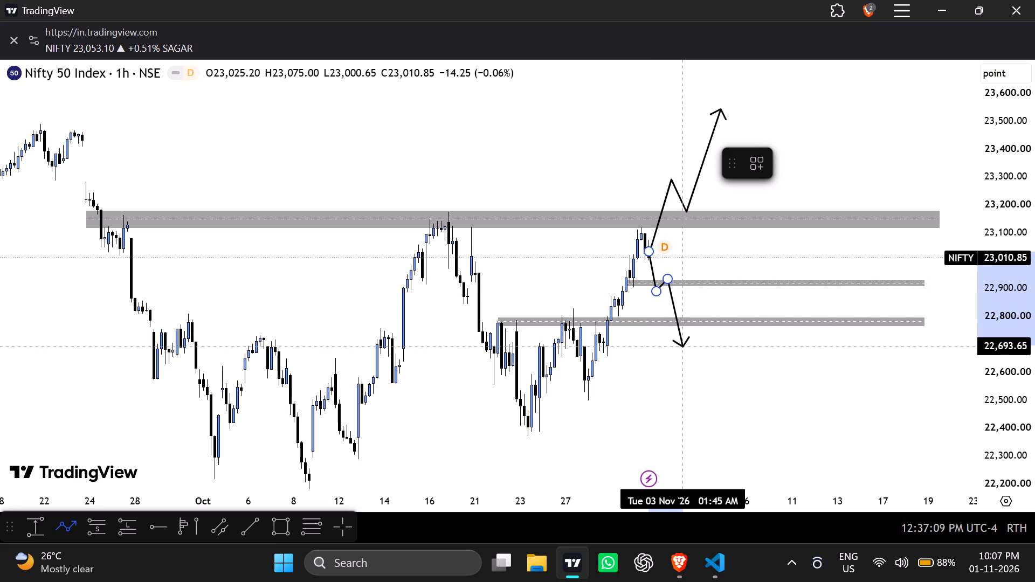
pyautogui.moveTo(682, 347); pyautogui.dragTo(681, 347)
pyautogui.moveTo(681, 347); pyautogui.dragTo(692, 326)
pyautogui.moveTo(692, 326); pyautogui.dragTo(702, 341)
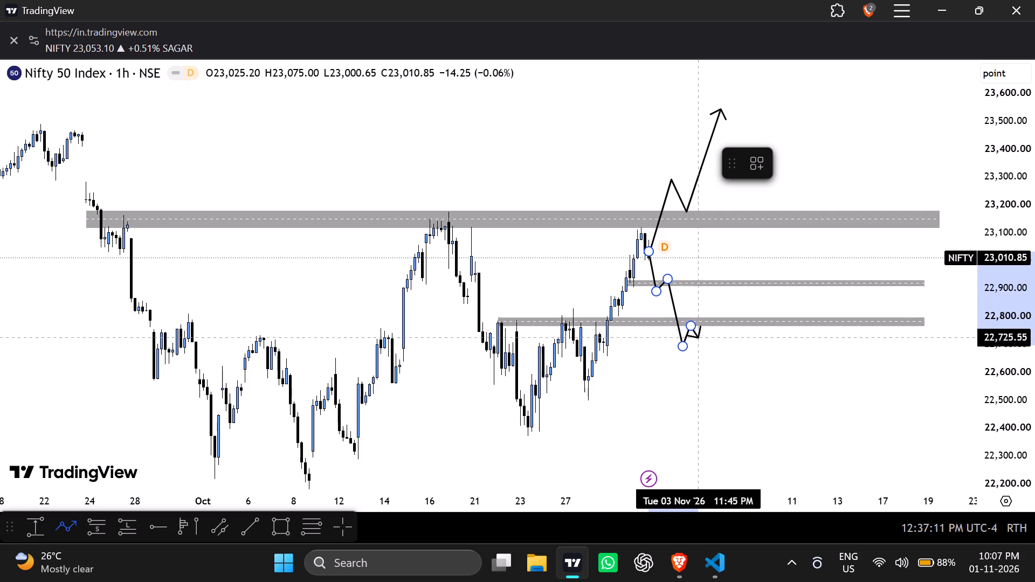
pyautogui.moveTo(702, 341); pyautogui.dragTo(714, 426)
pyautogui.click(714, 426)
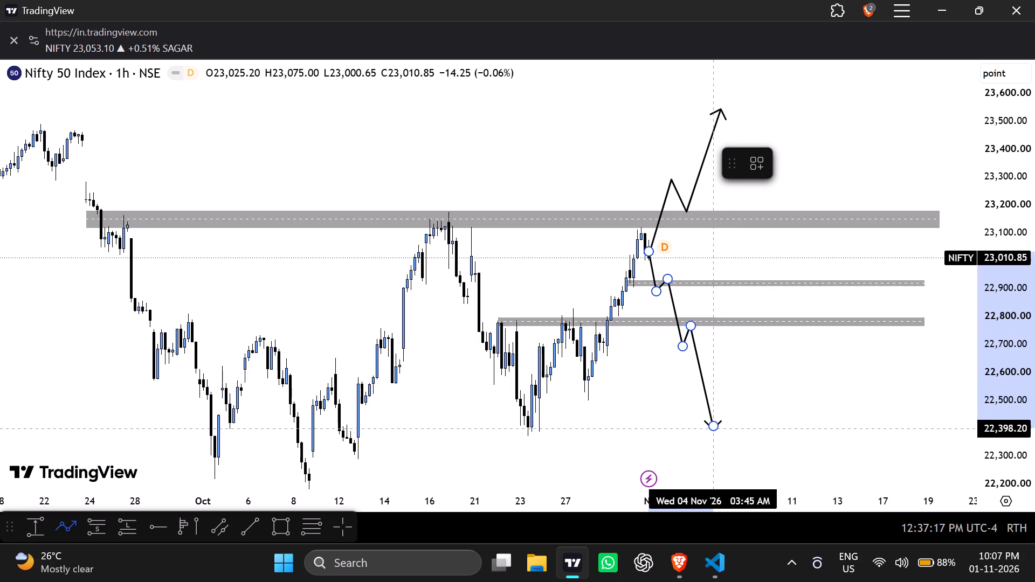
pyautogui.click(713, 428)
pyautogui.click(743, 378)
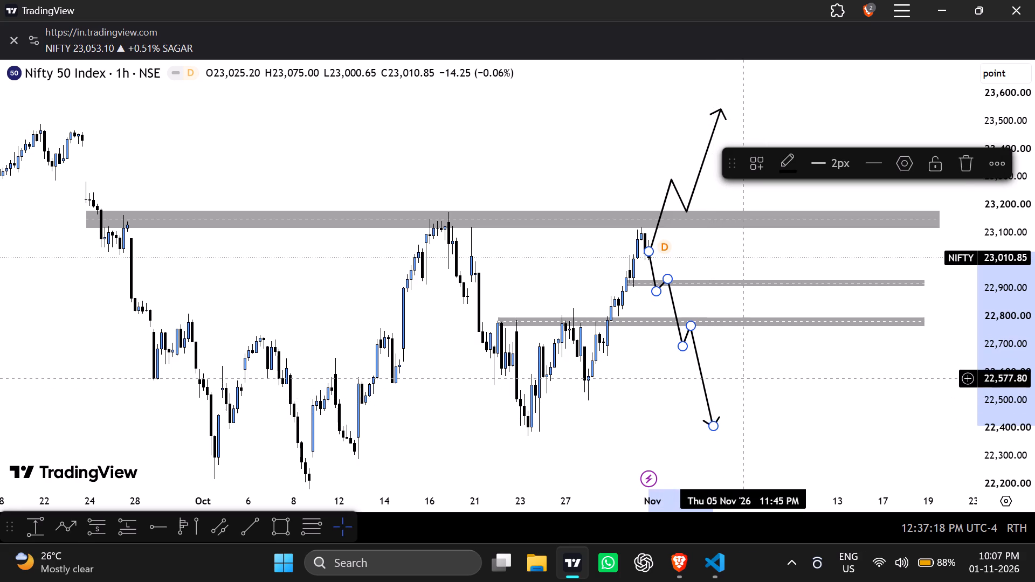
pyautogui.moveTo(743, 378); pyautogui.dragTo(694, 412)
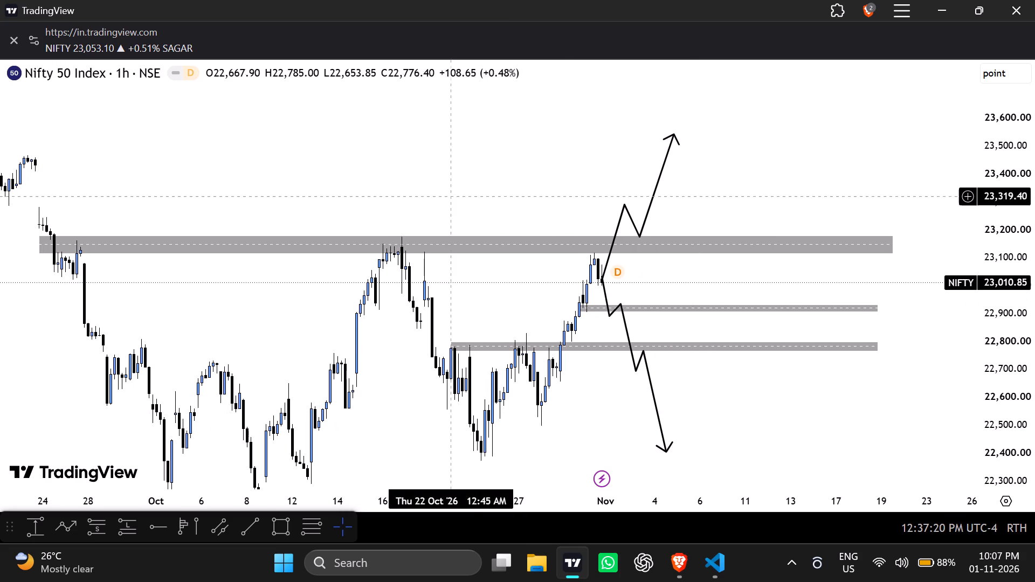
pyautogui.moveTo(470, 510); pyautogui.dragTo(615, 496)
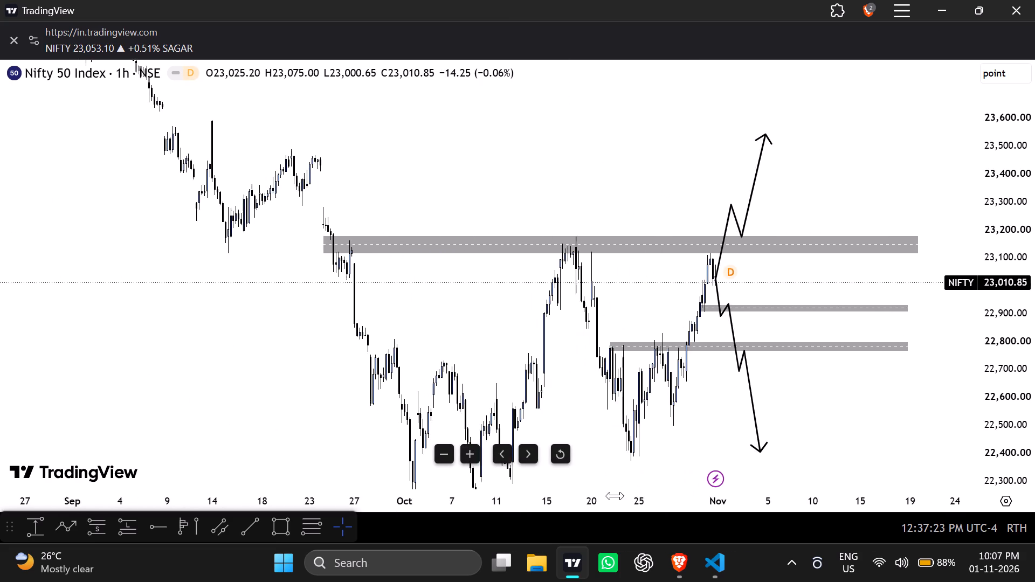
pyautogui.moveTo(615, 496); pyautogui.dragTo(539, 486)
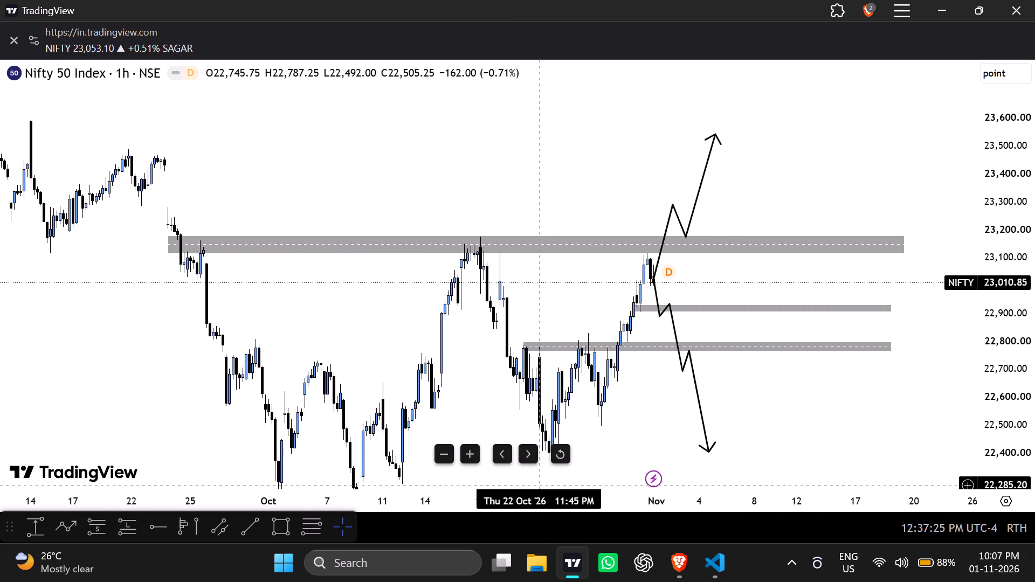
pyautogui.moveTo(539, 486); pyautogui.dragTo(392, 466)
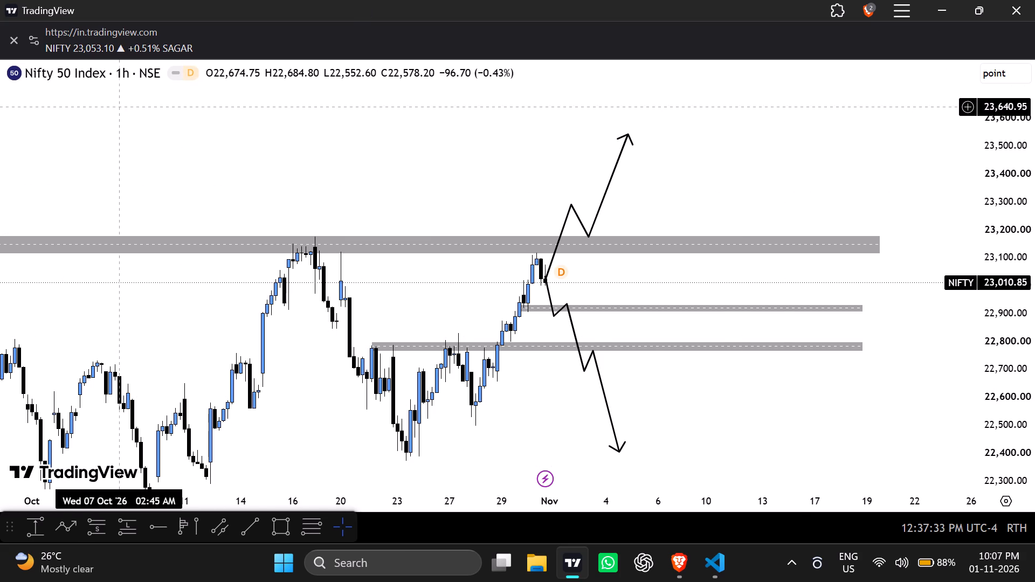
# Exit fullscreen mode and add a black, size 16 text label "Buy" beside the upward path at about 23,328.
pyautogui.press('Escape')
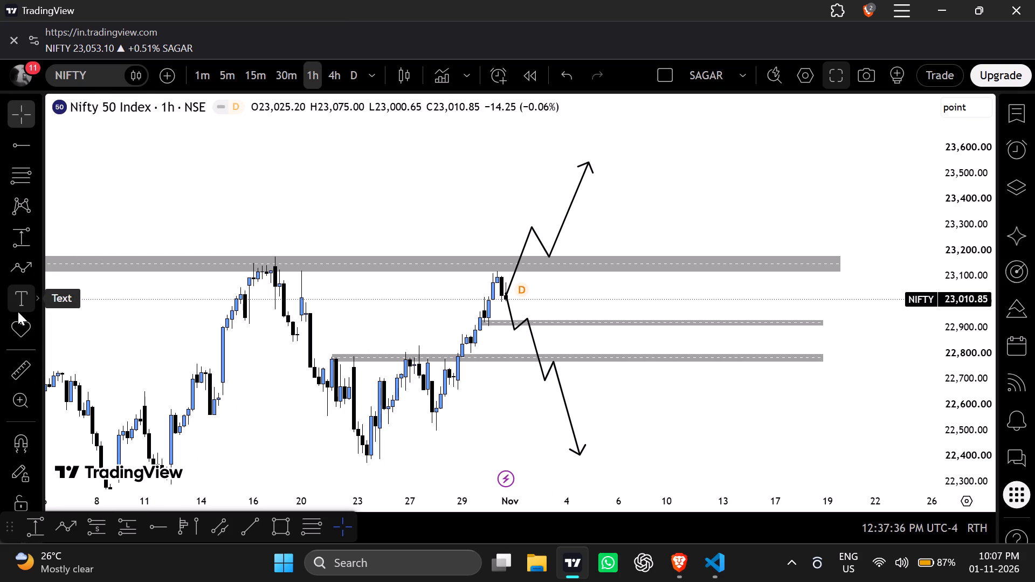
pyautogui.click(18, 311)
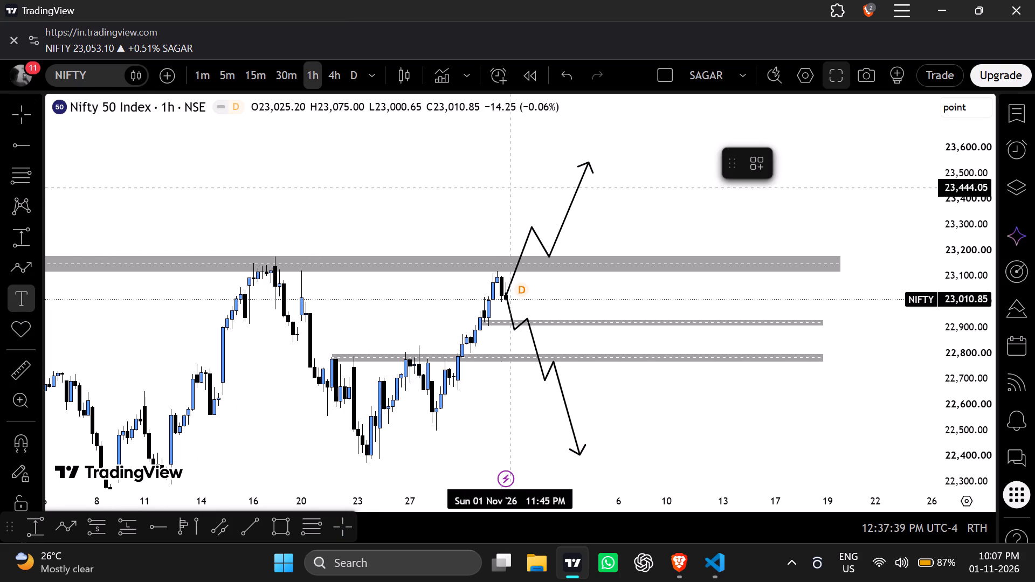
pyautogui.click(591, 218)
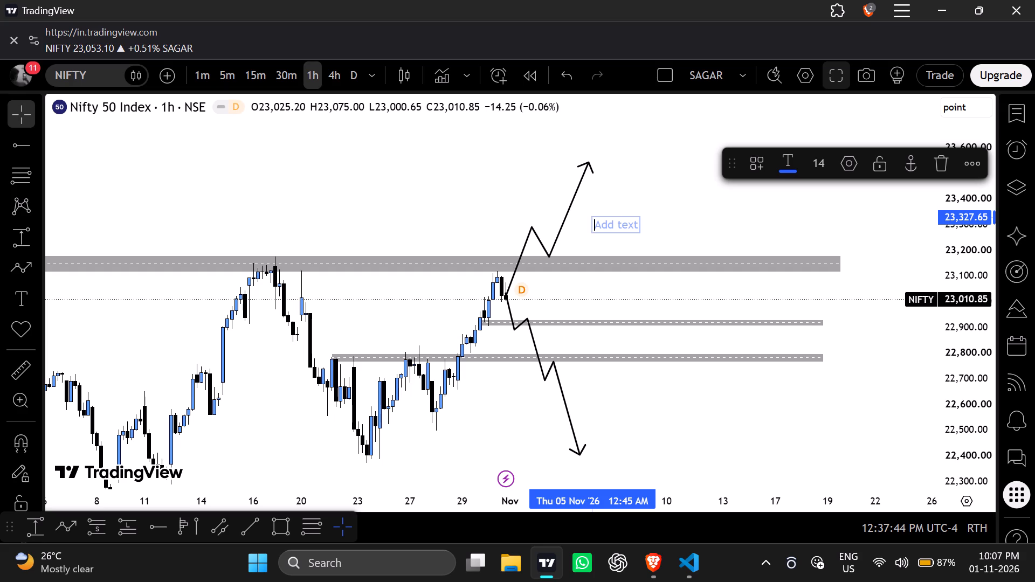
pyautogui.write('Buy')
pyautogui.click(790, 158)
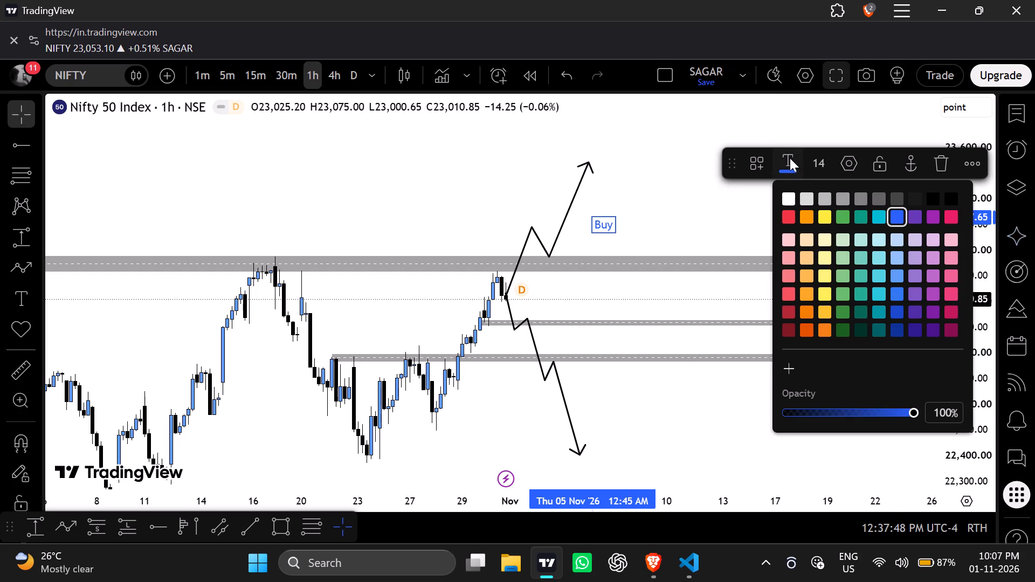
pyautogui.click(953, 197)
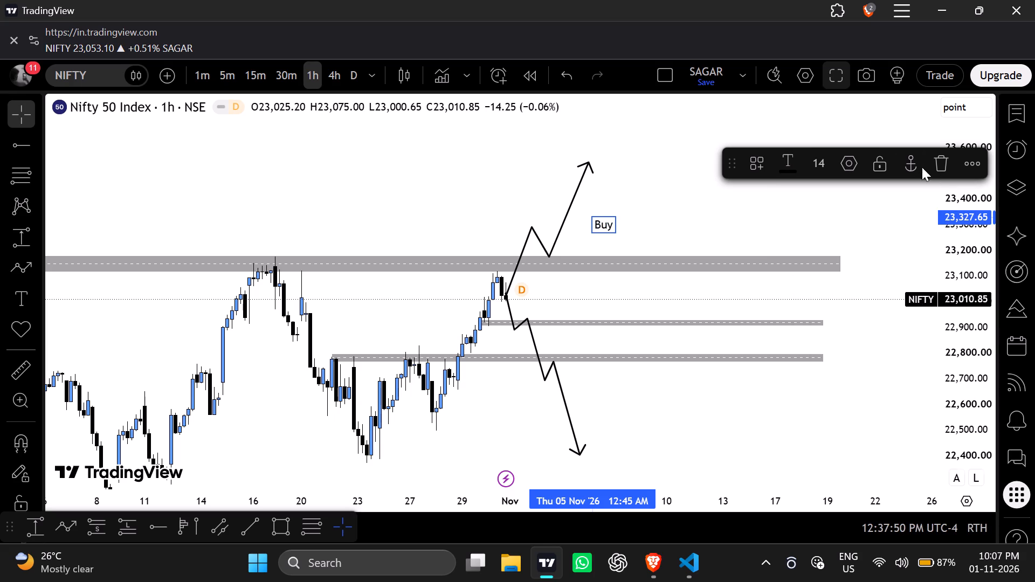
pyautogui.click(824, 165)
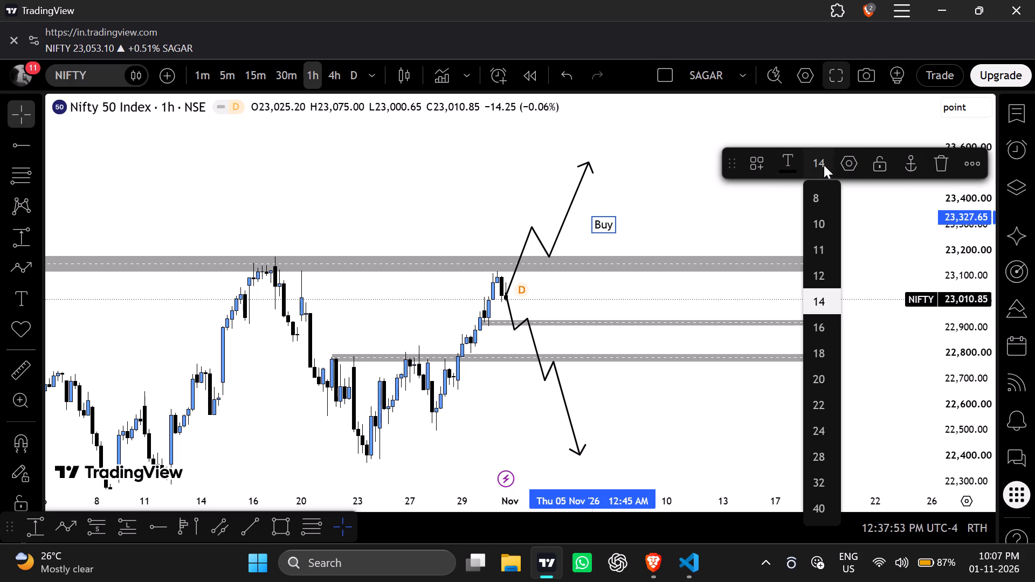
pyautogui.click(821, 334)
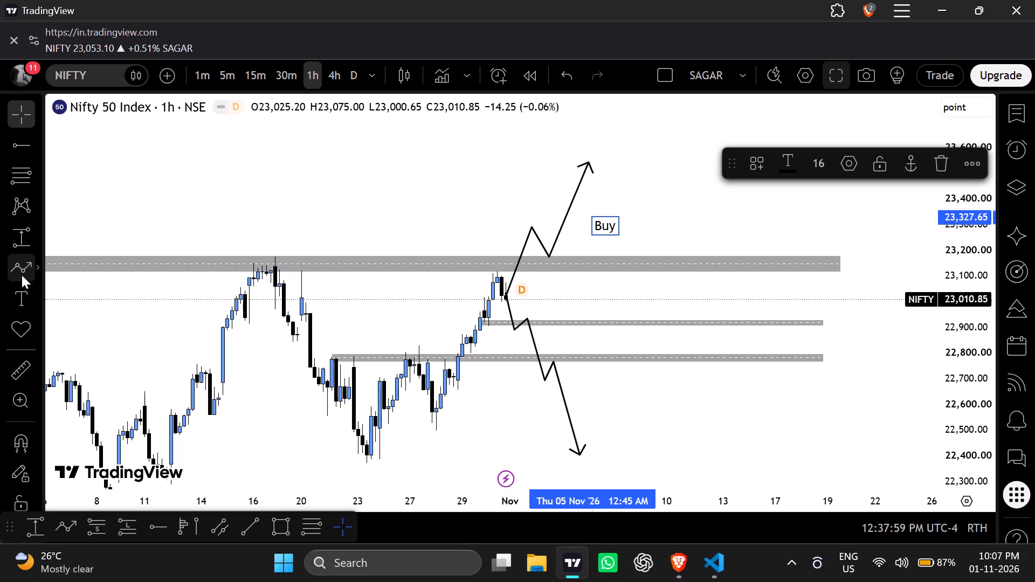
# Add a text label "Sell" beside the downward path at about 22,651 and deselect it.
pyautogui.click(20, 299)
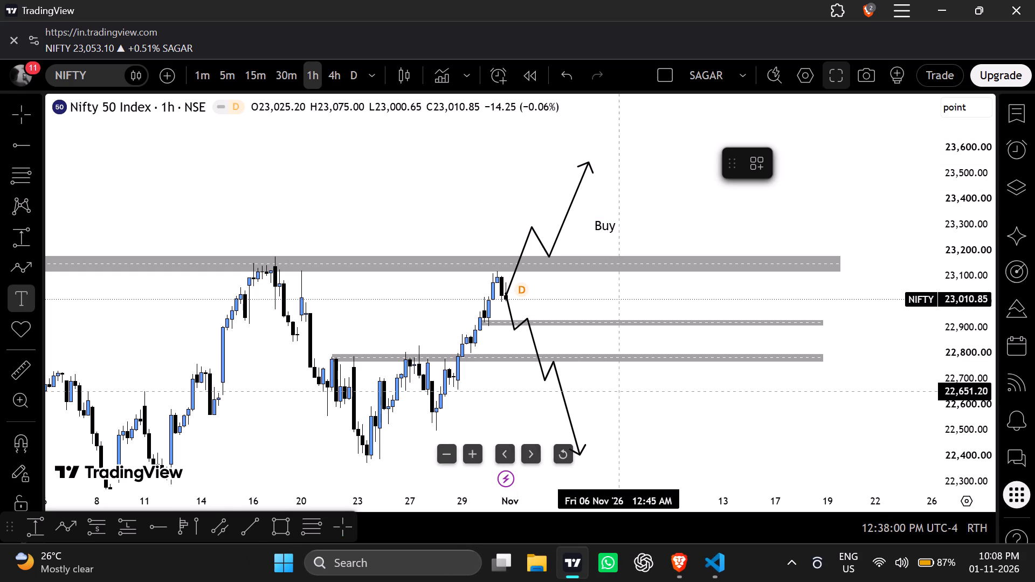
pyautogui.click(618, 392)
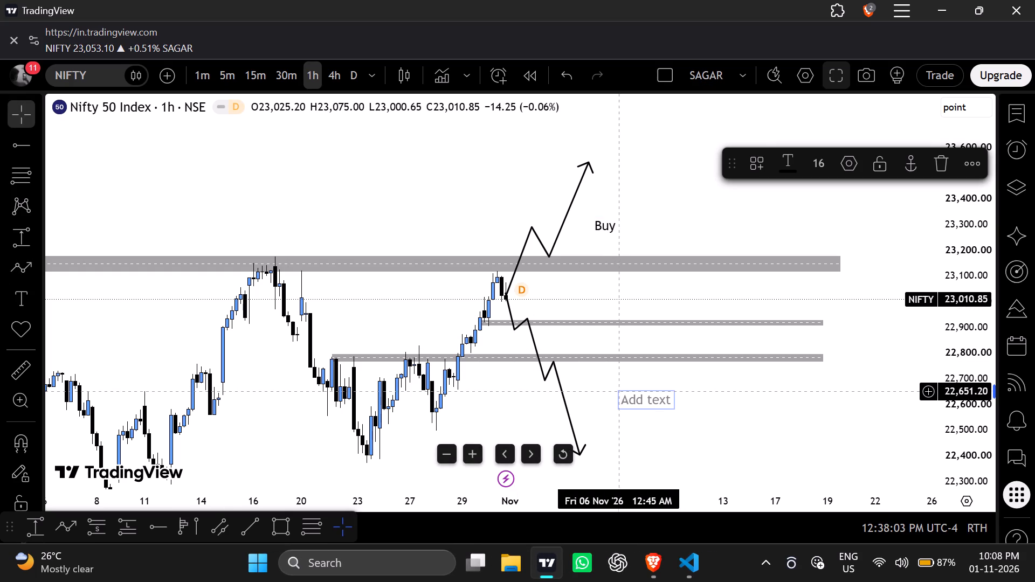
pyautogui.write('Sekk')
pyautogui.press('BackSpace')
pyautogui.press('BackSpace')
pyautogui.write('ll')
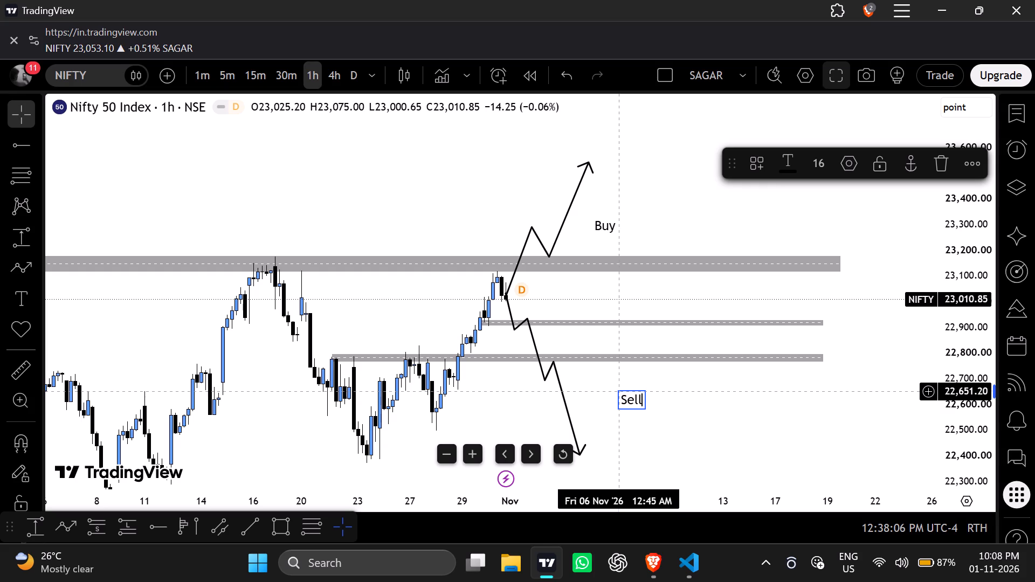
pyautogui.press('Return')
pyautogui.press('BackSpace')
pyautogui.click(668, 421)
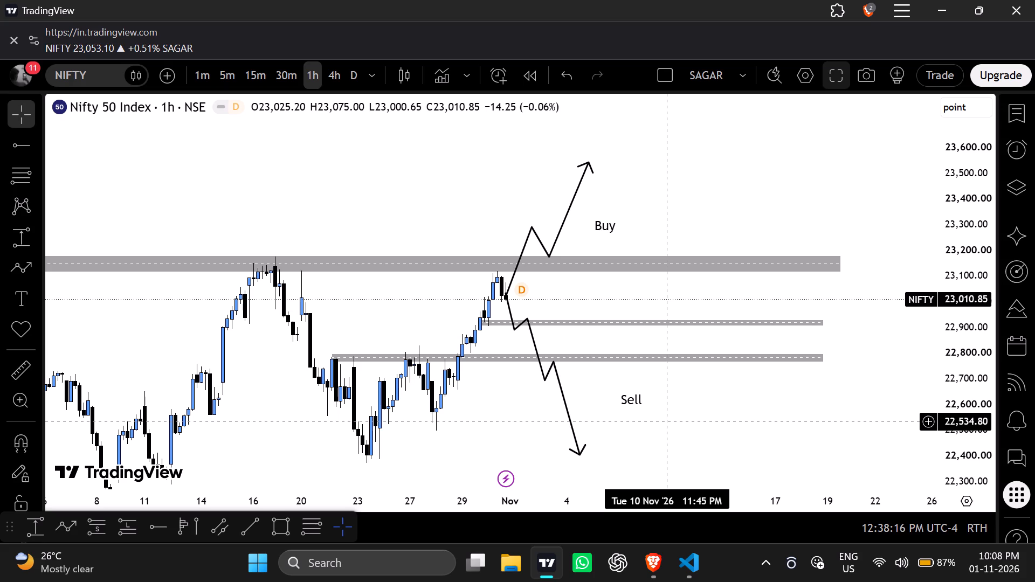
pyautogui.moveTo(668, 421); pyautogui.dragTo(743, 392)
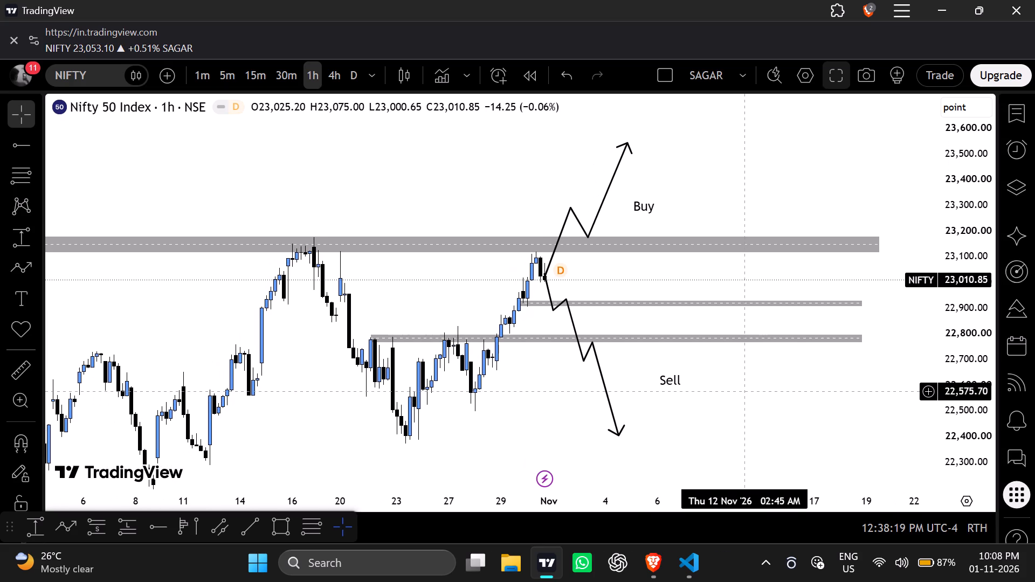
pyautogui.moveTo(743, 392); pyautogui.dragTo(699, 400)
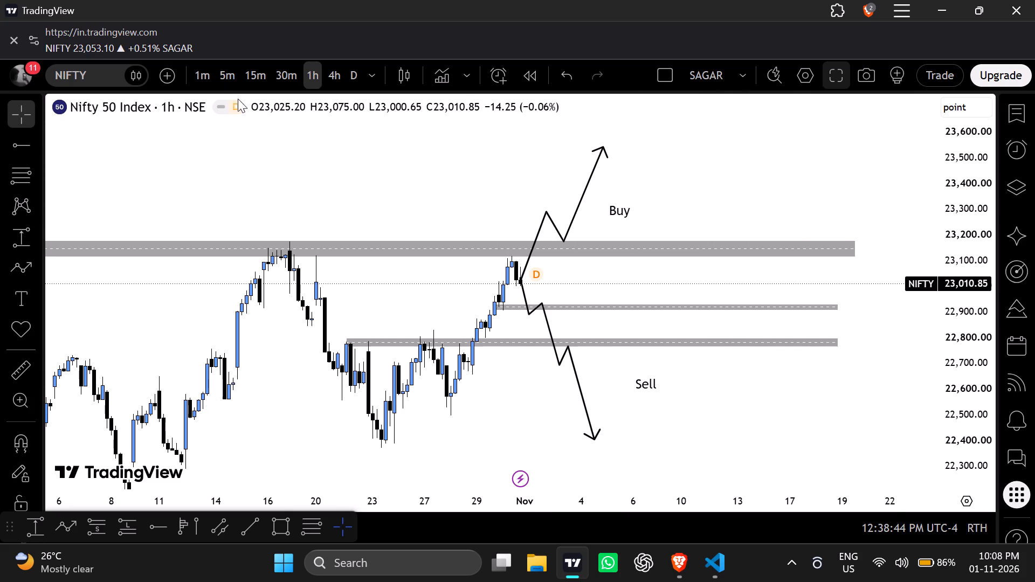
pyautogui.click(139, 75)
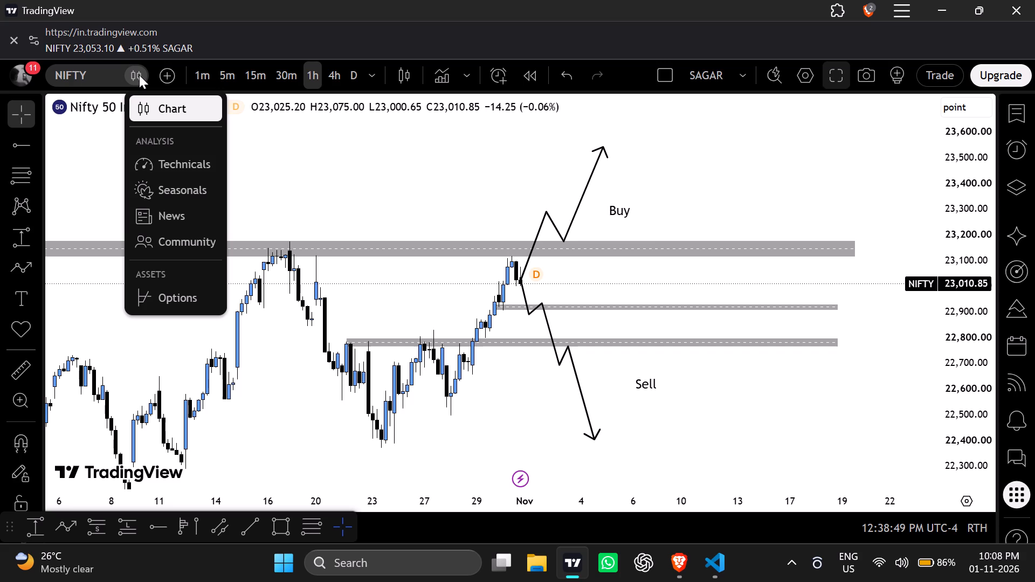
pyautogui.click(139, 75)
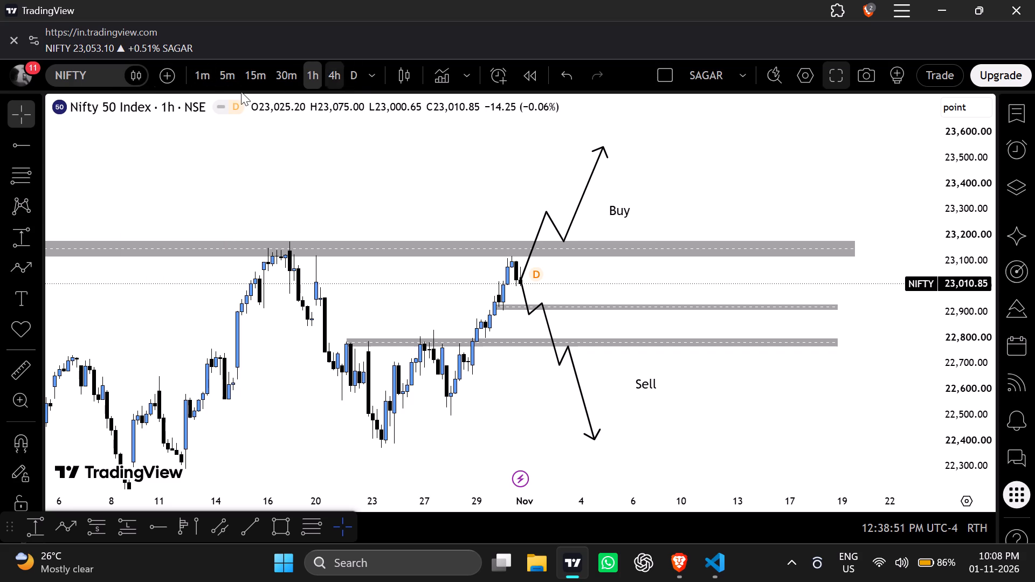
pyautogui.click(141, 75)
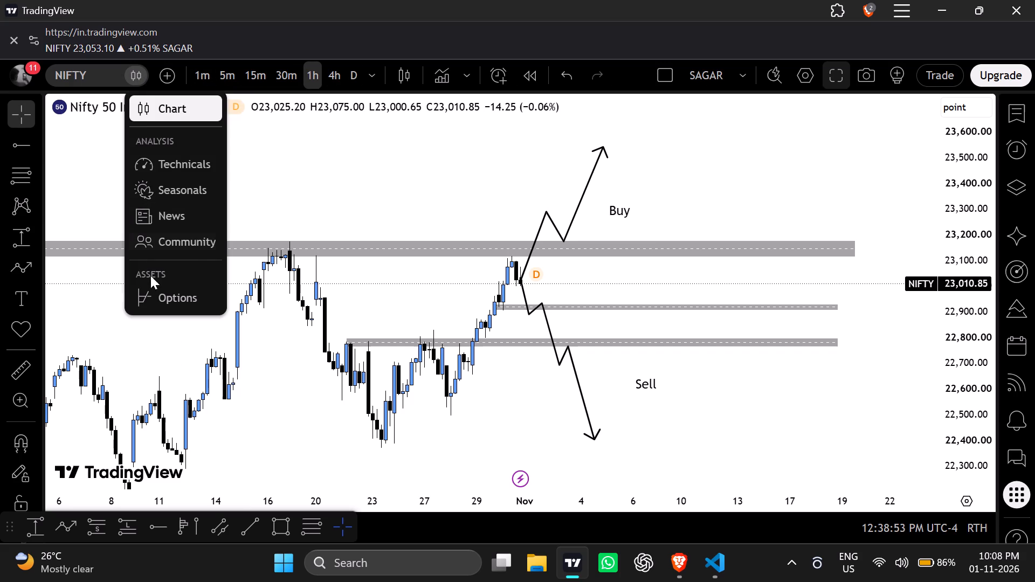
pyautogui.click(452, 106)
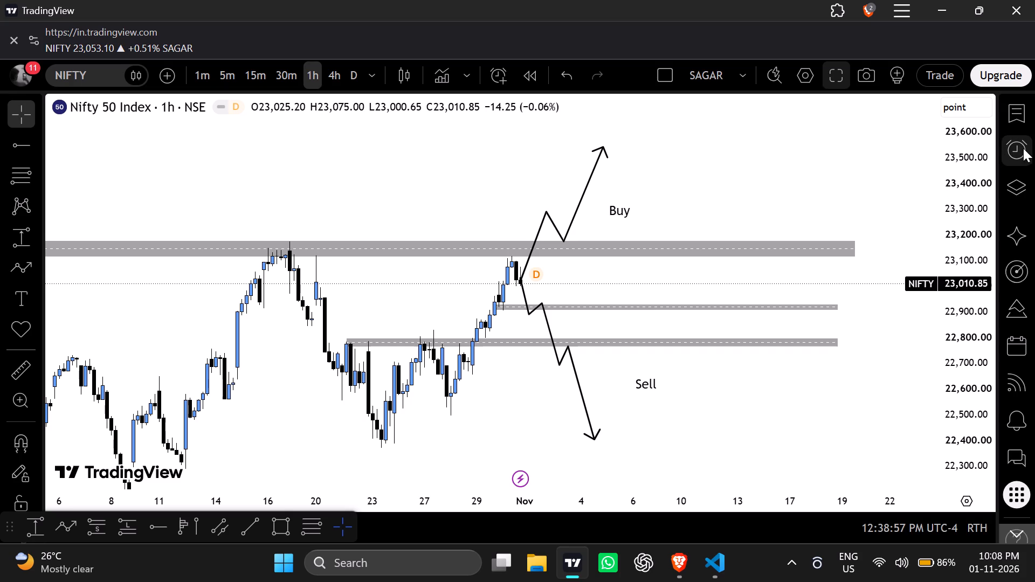
# Examine the chart's drawings in the object tree and the NIFTY 1h price details in the data window.
pyautogui.click(1008, 198)
pyautogui.click(1008, 198)
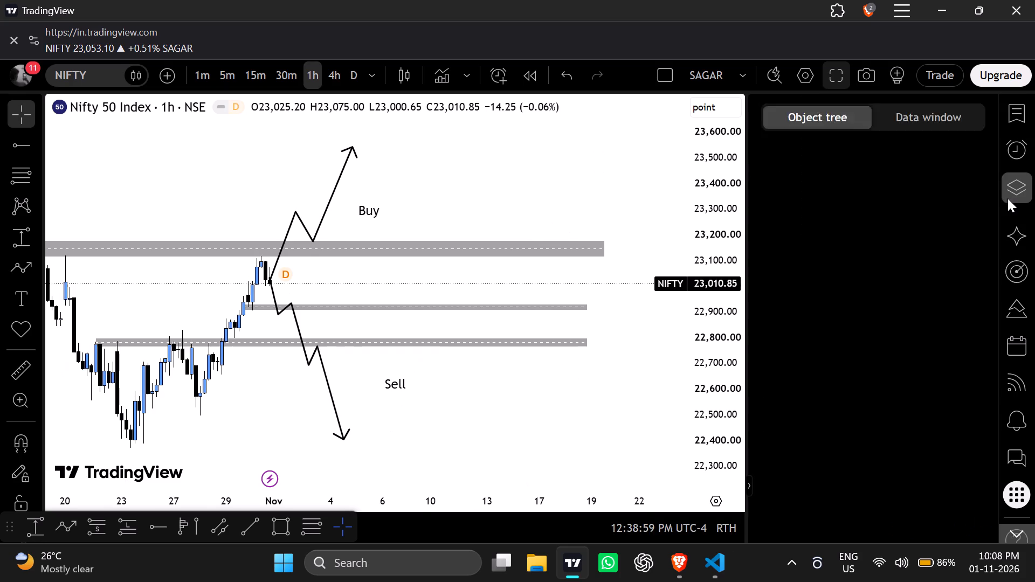
pyautogui.click(1008, 198)
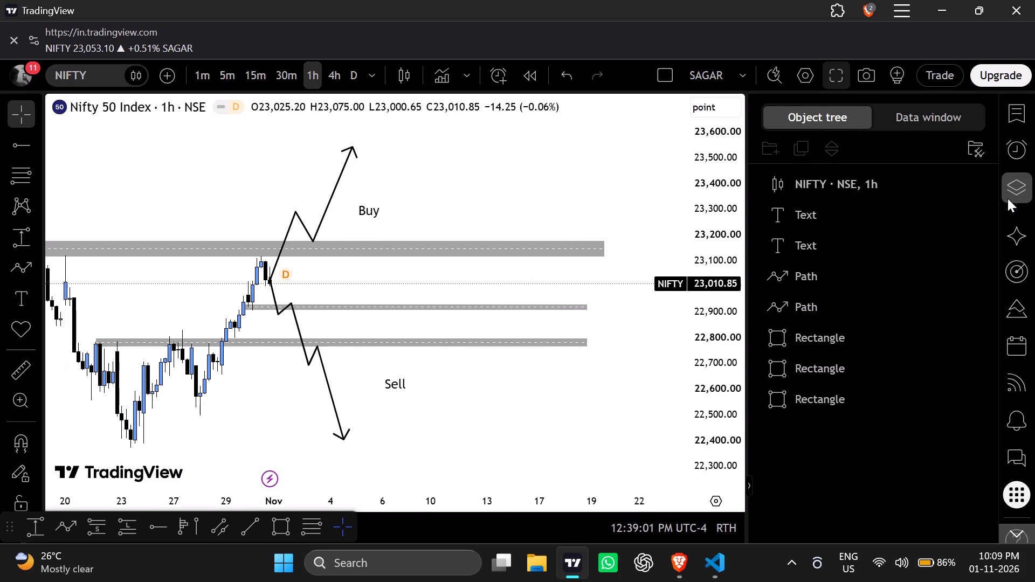
pyautogui.click(937, 122)
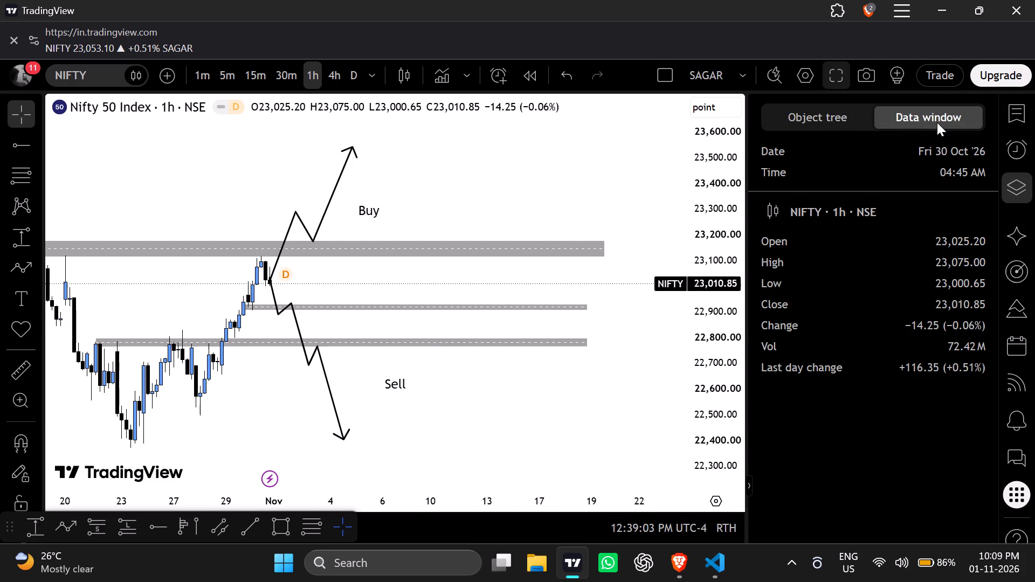
pyautogui.click(893, 308)
pyautogui.click(886, 321)
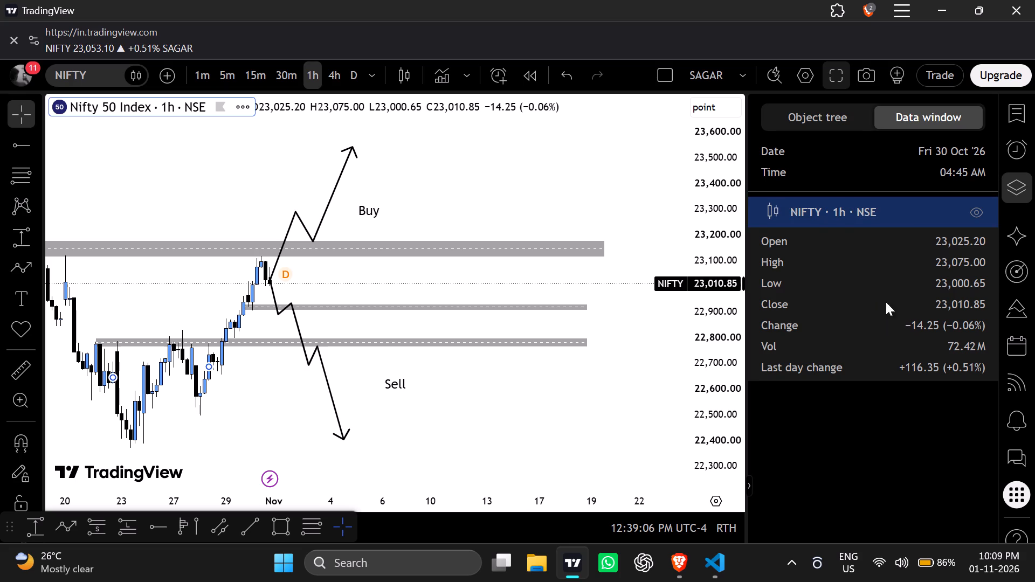
pyautogui.click(1008, 235)
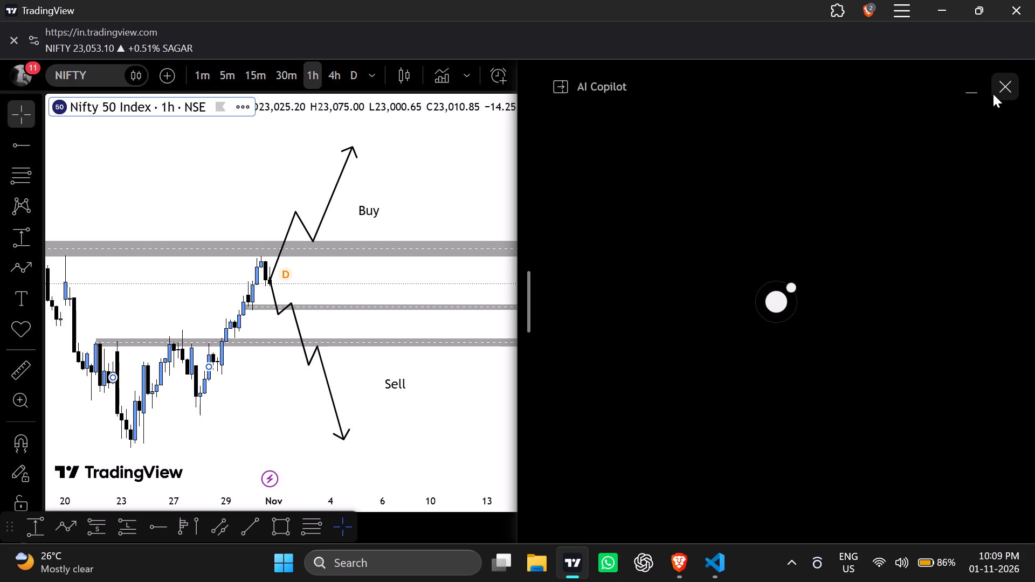
pyautogui.click(998, 93)
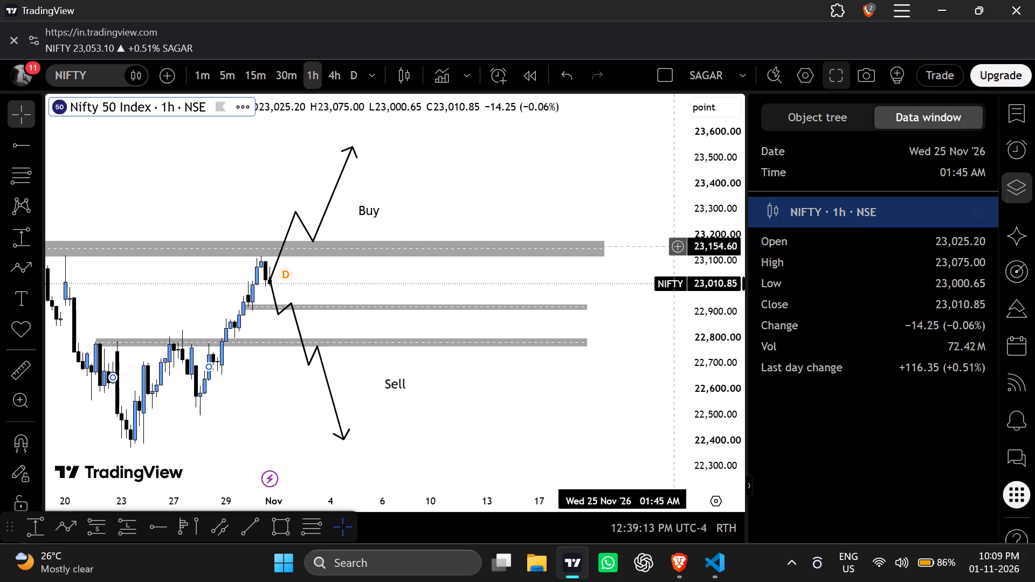
pyautogui.click(638, 255)
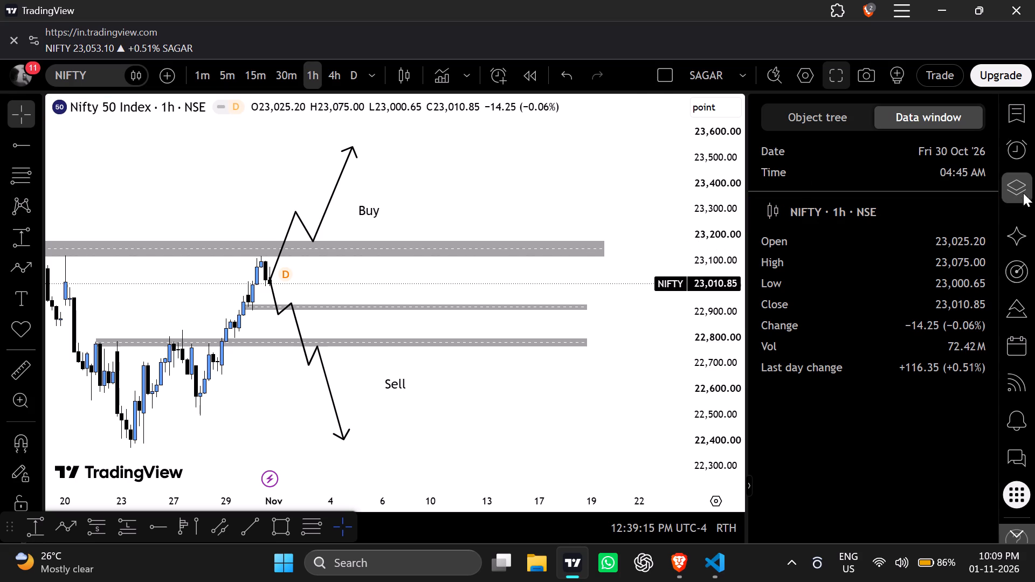
pyautogui.click(1020, 179)
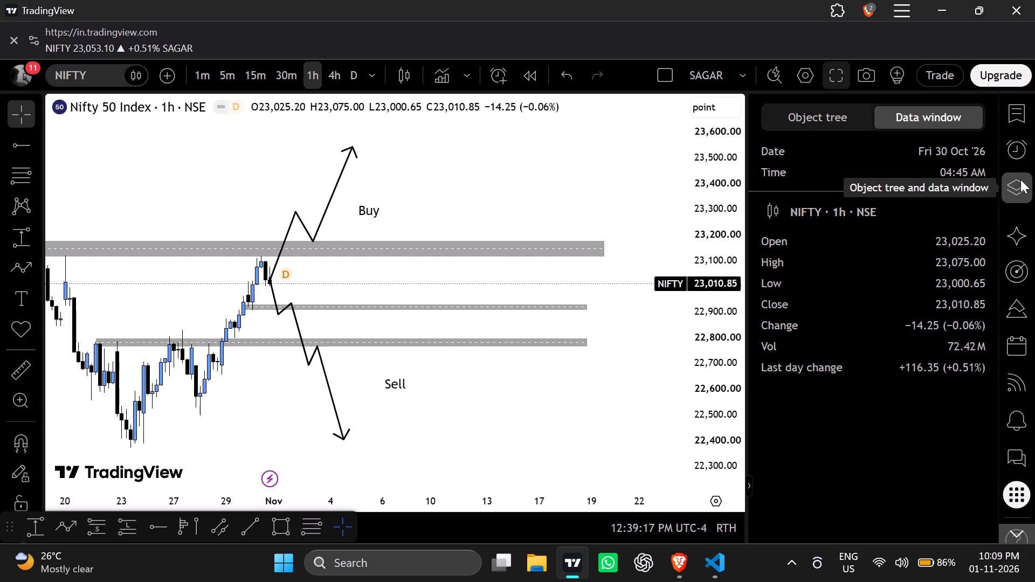